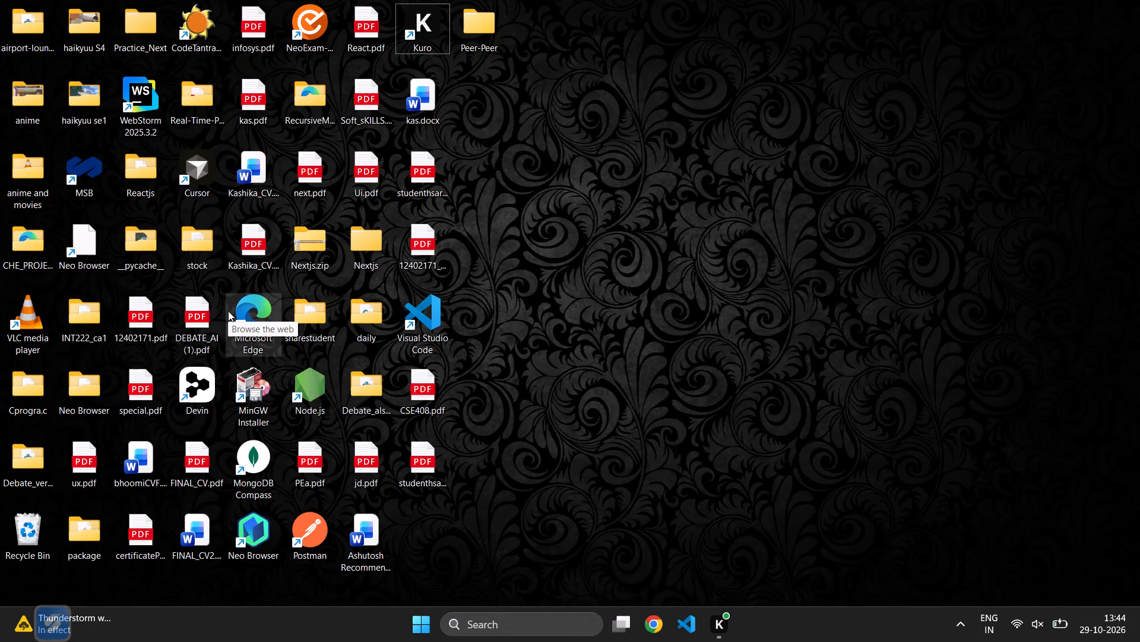
# Launch the Microsoft Edge browser from the desktop.
pyautogui.doubleClick(254, 304)
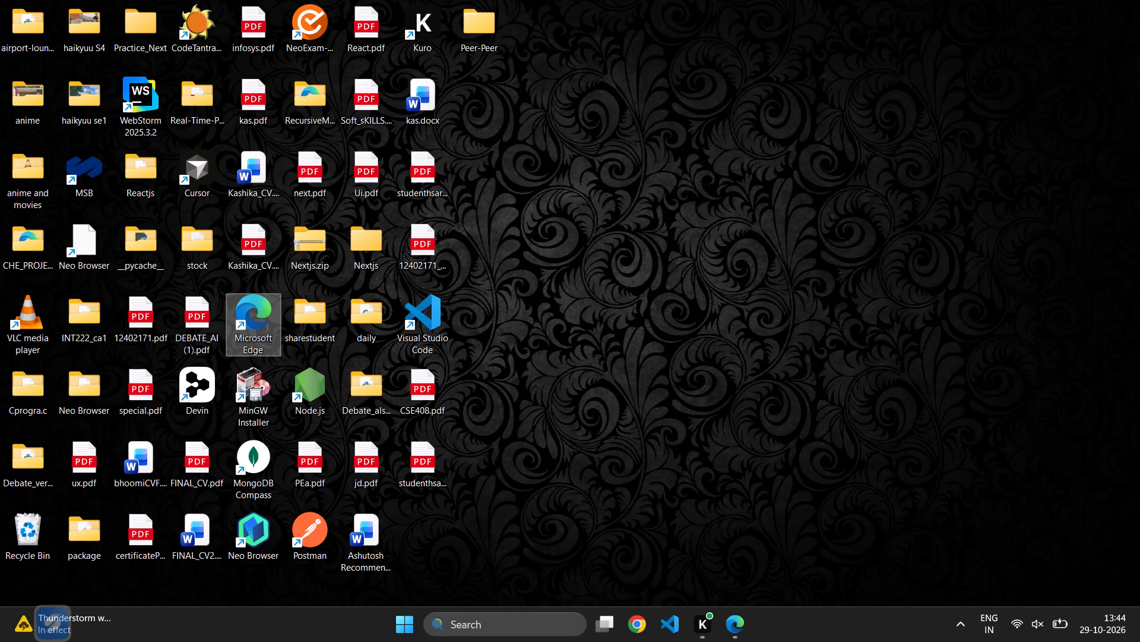
# Launch Figma and bring up the studenthsare deck's site map slide with nothing selected on it.
pyautogui.click(503, 619)
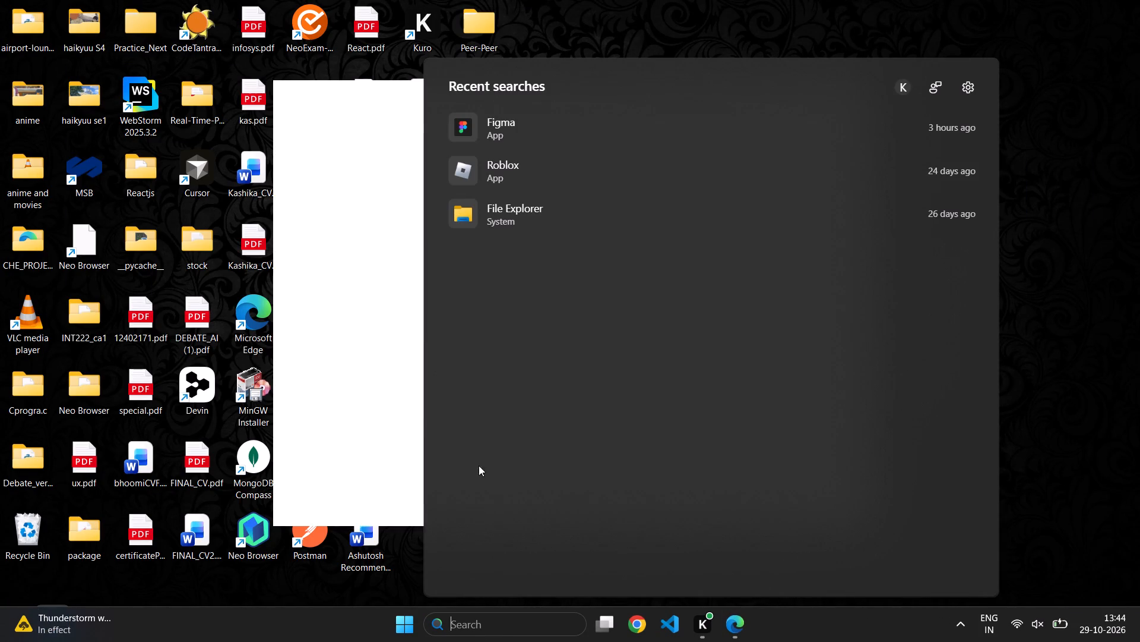
pyautogui.click(533, 128)
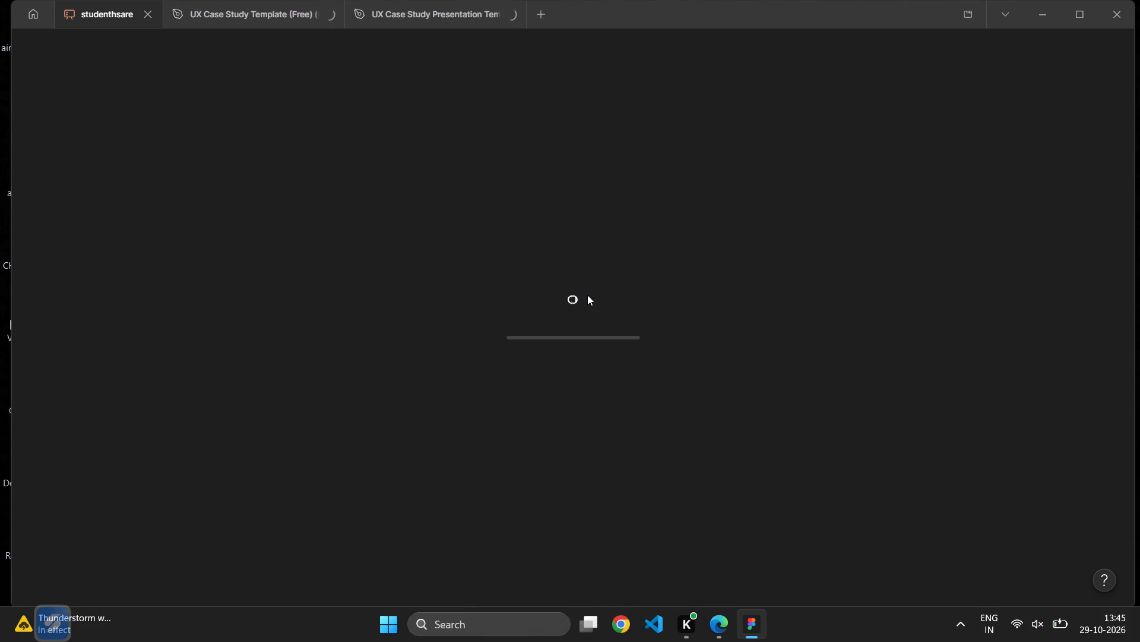
pyautogui.click(571, 155)
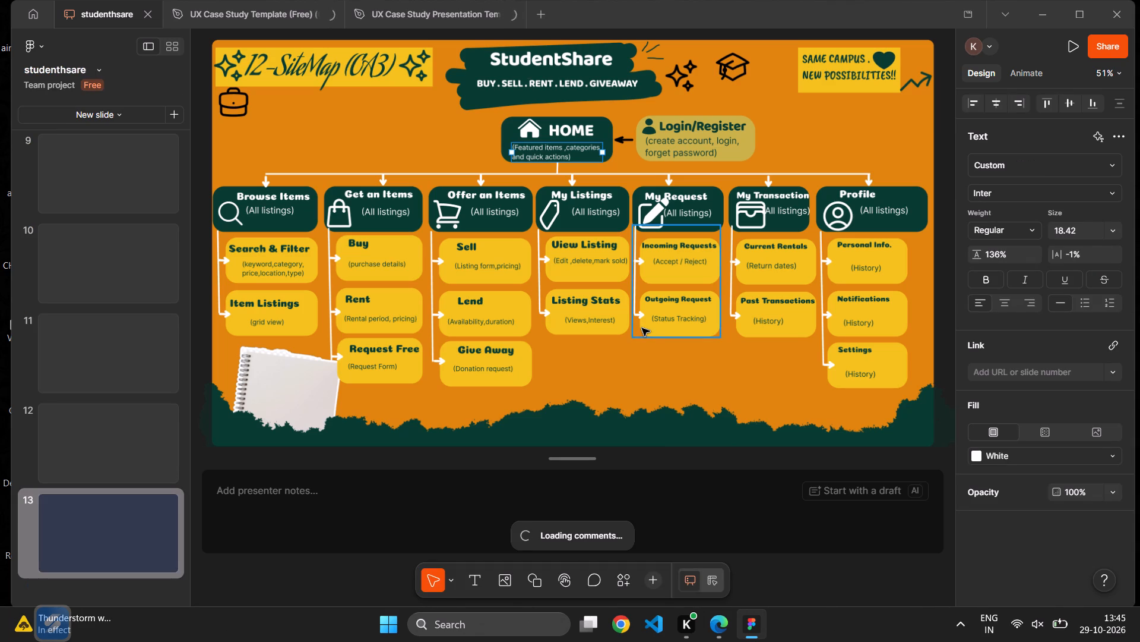
pyautogui.click(866, 132)
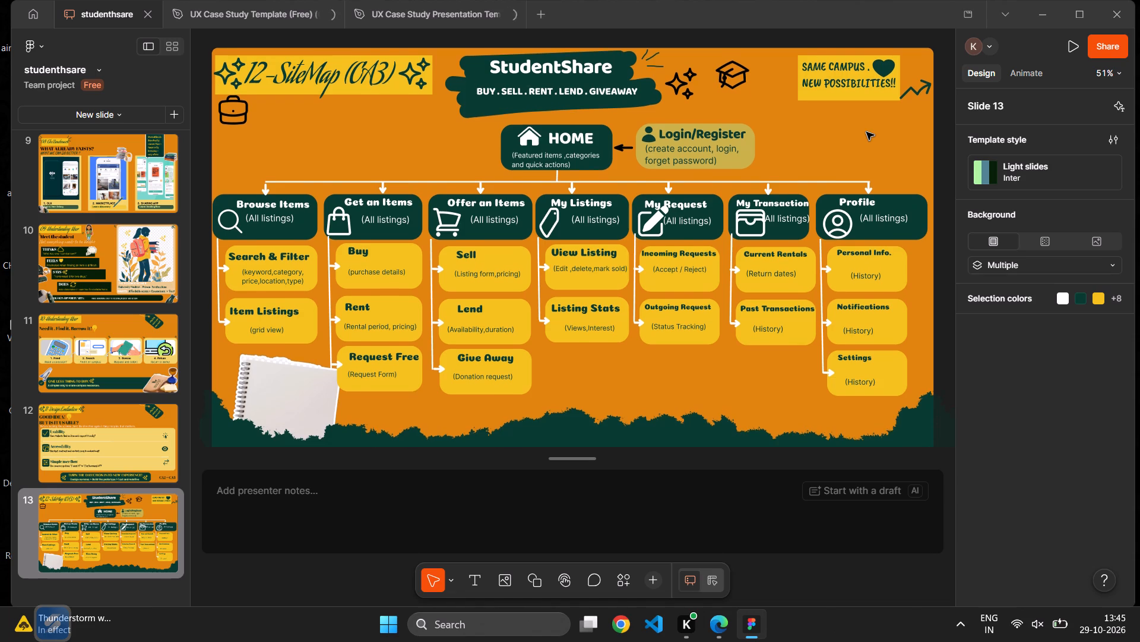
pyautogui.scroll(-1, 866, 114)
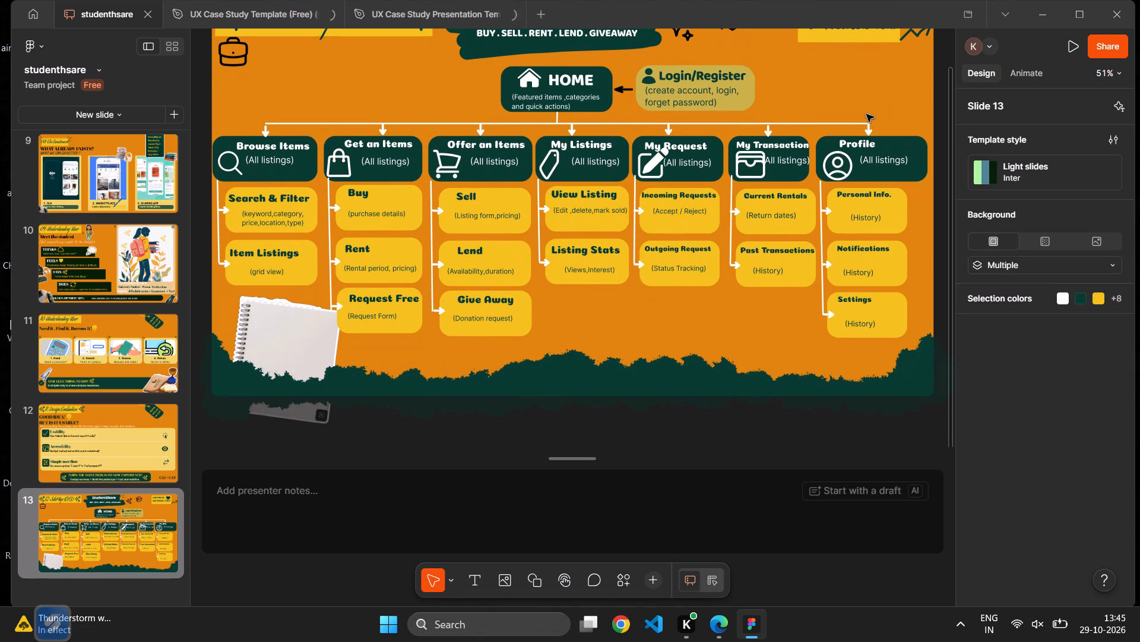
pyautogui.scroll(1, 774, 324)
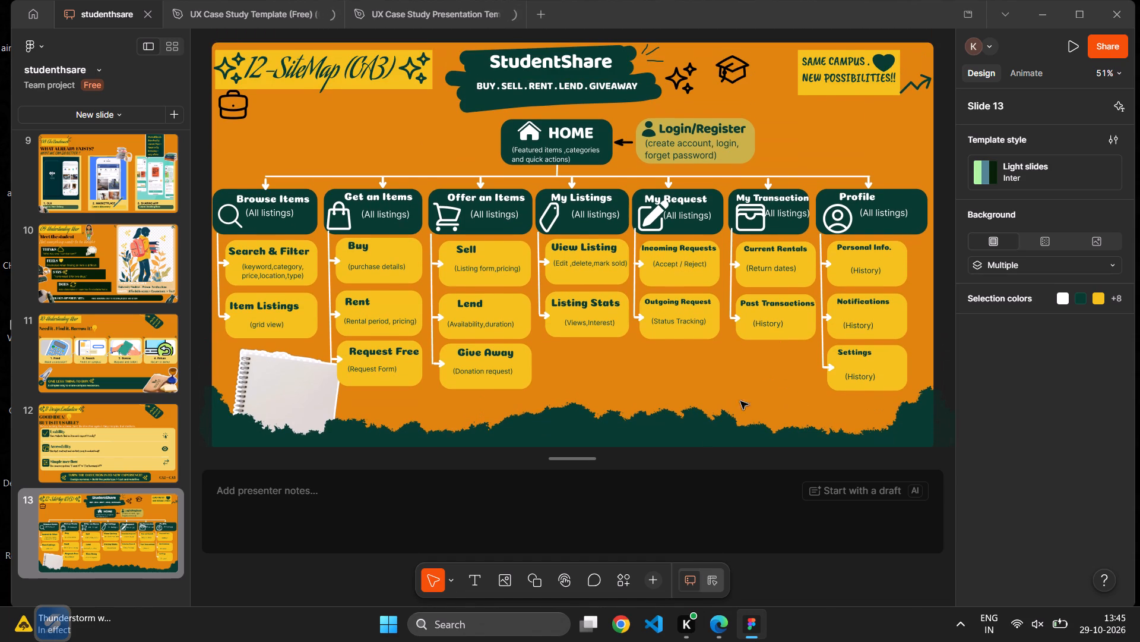
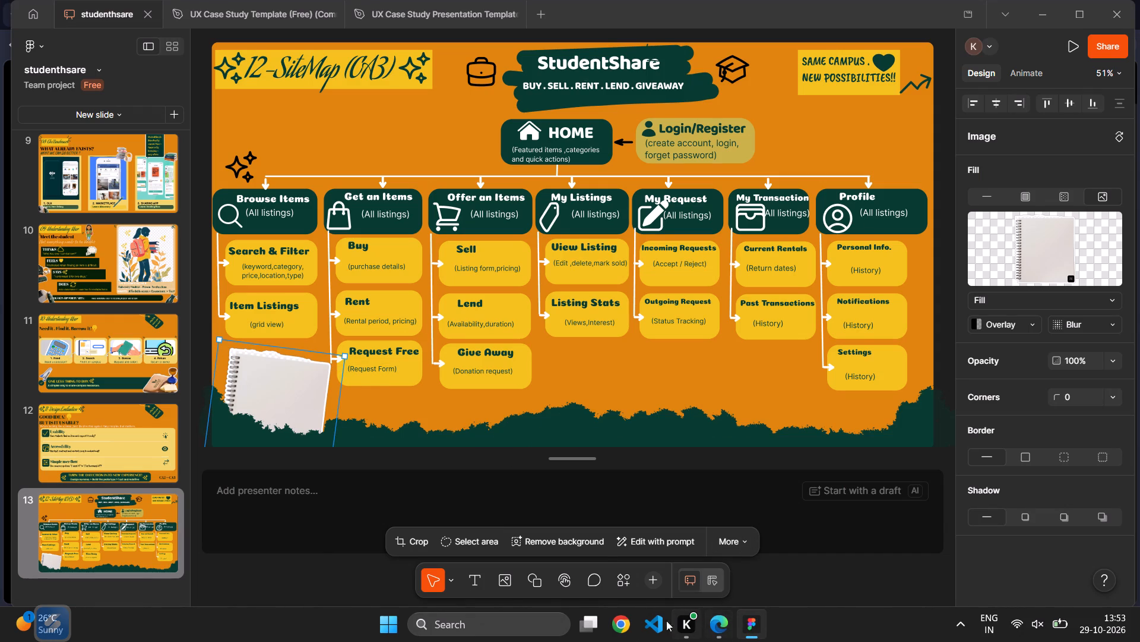
# Switch to Chrome and open a new tab with the Google search field ready for a query.
pyautogui.click(612, 616)
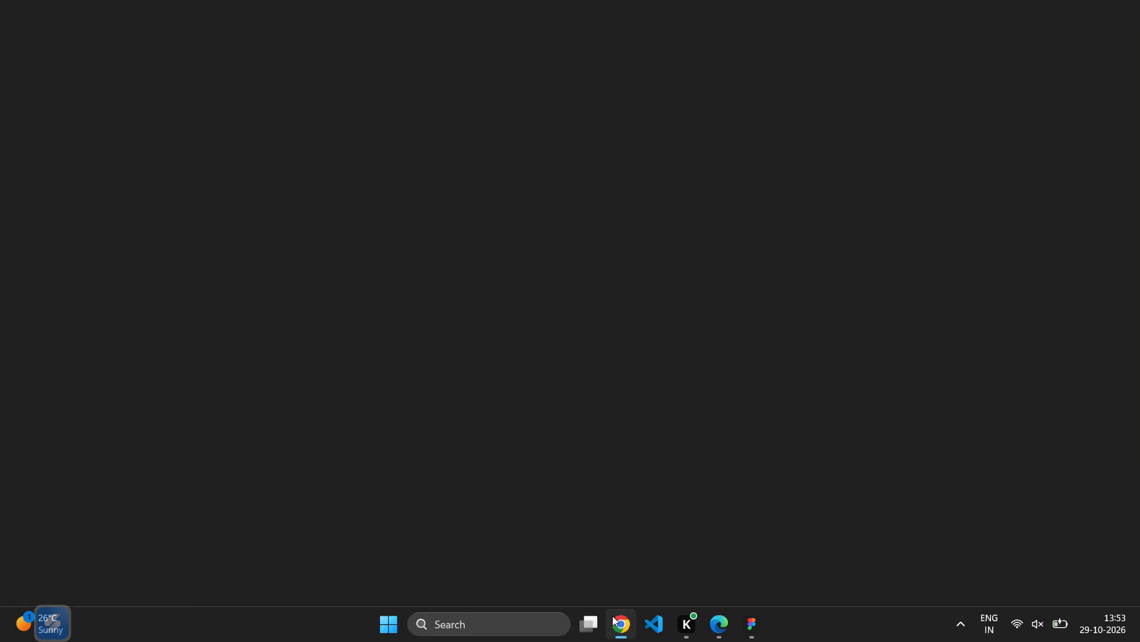
pyautogui.click(449, 473)
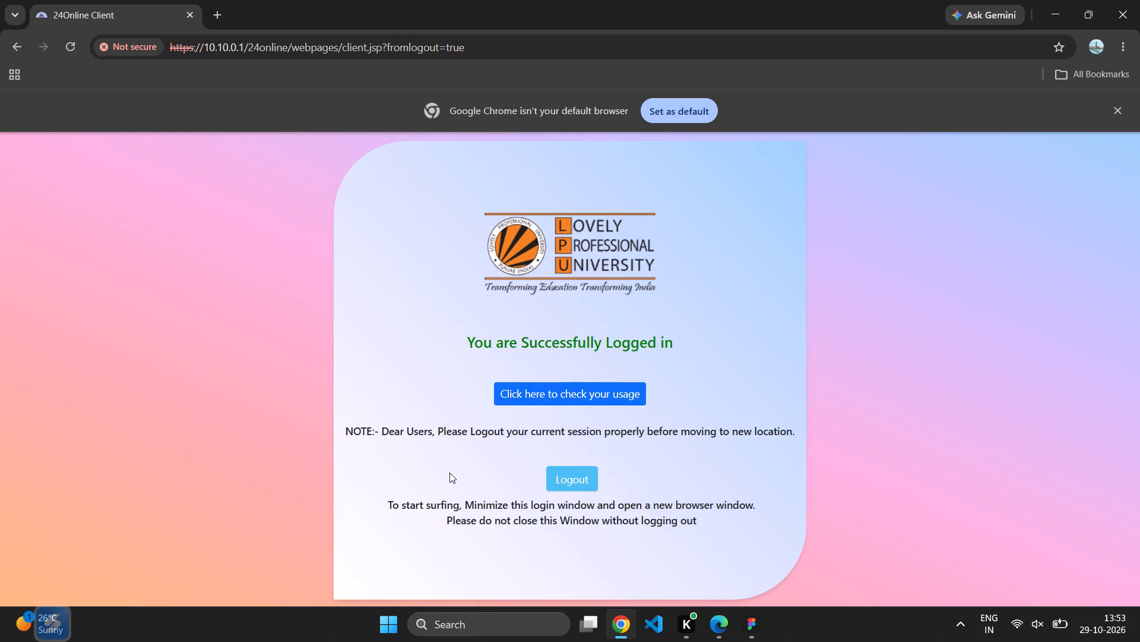
pyautogui.click(212, 15)
pyautogui.click(525, 339)
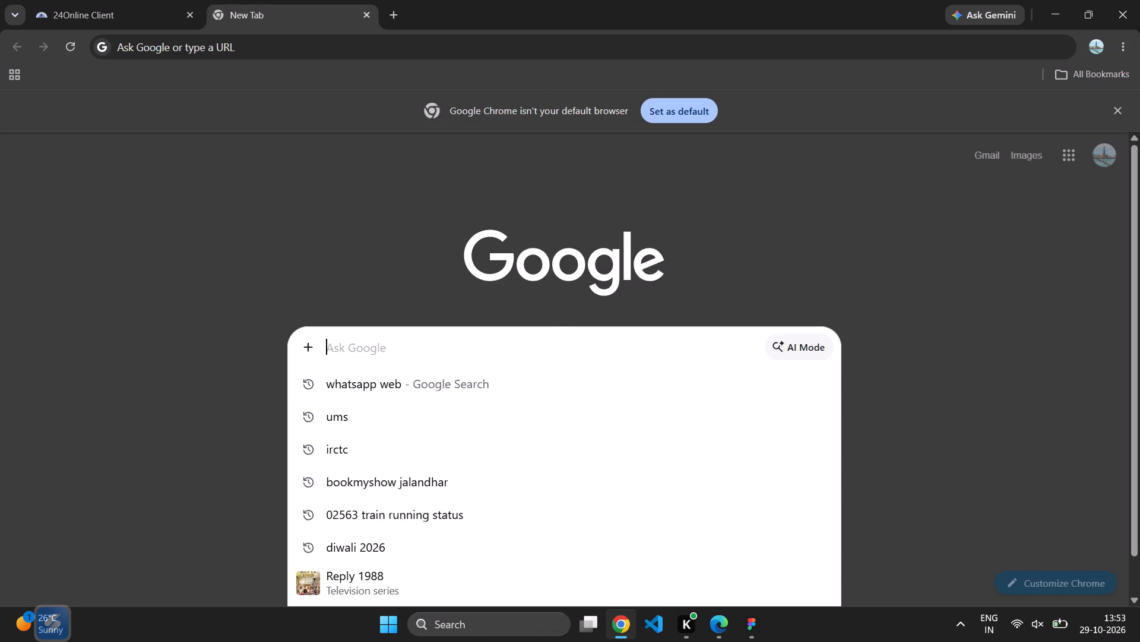
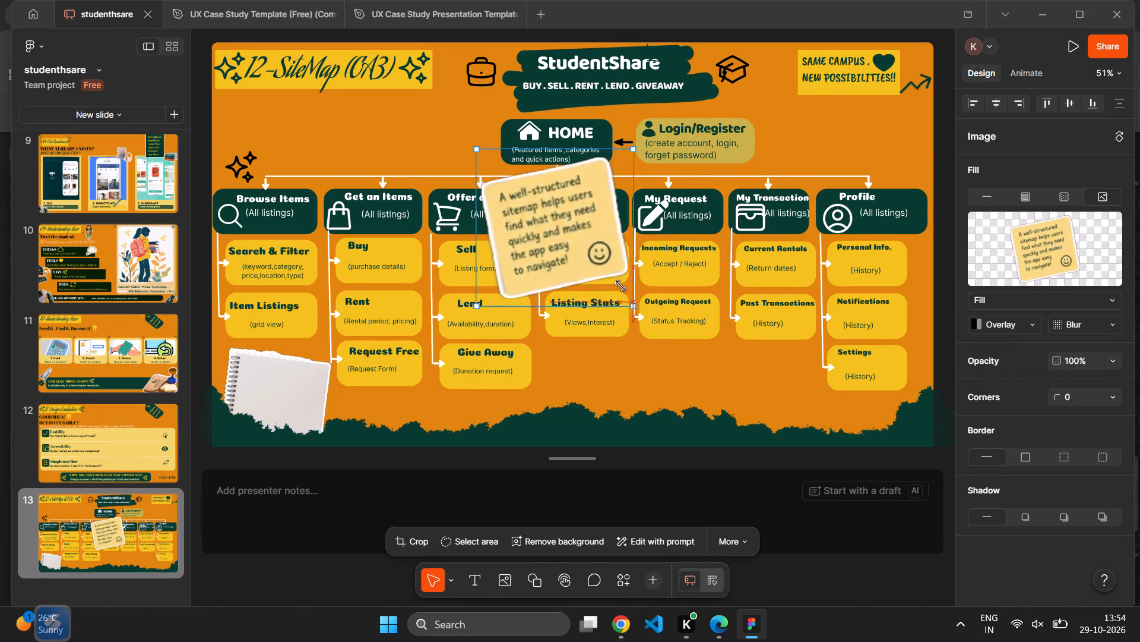
# Shrink the sitemap sticky-note image to about half its size and place it at the slide's lower edge, below Listing Stats and Outgoing Request.
pyautogui.moveTo(620, 286); pyautogui.dragTo(563, 226)
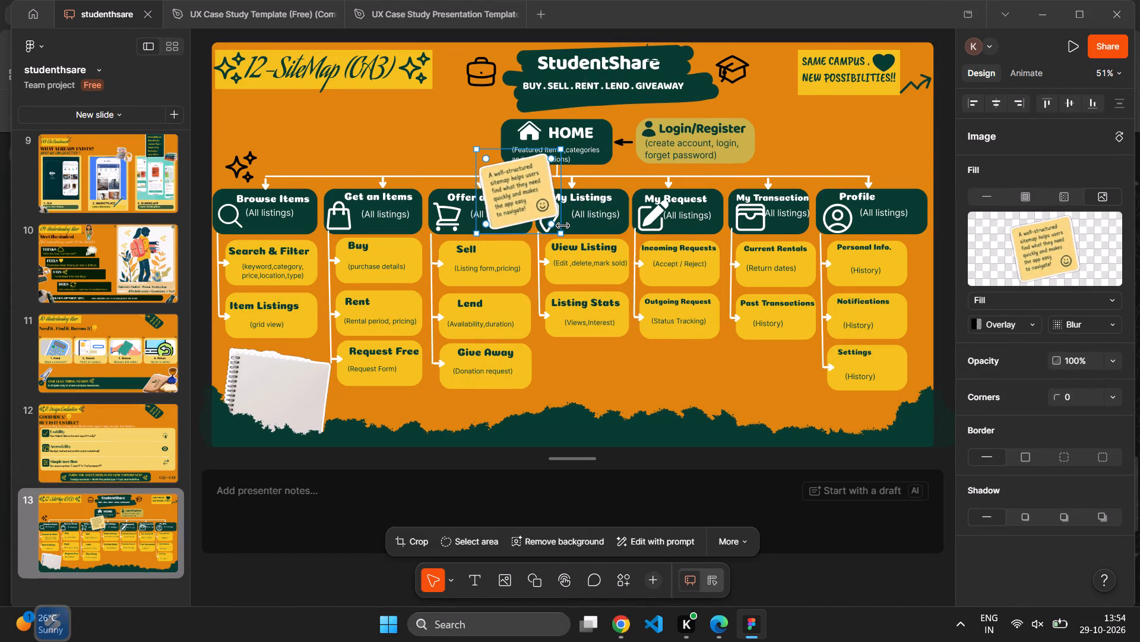
pyautogui.click(641, 395)
pyautogui.moveTo(530, 190); pyautogui.dragTo(572, 246)
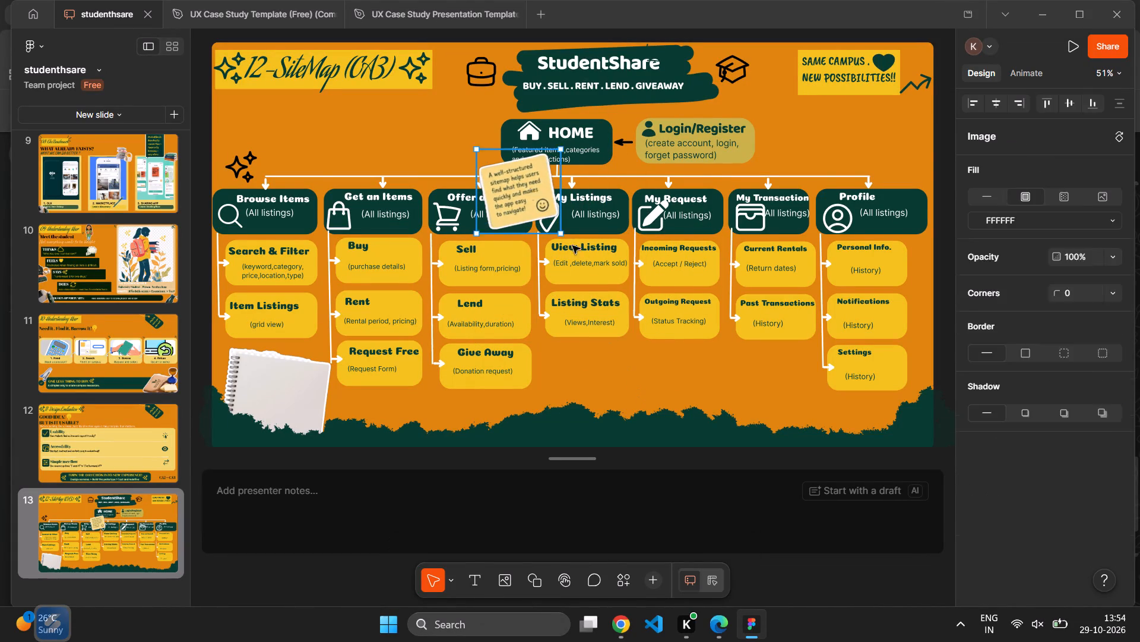
pyautogui.moveTo(572, 246); pyautogui.dragTo(648, 395)
pyautogui.click(712, 403)
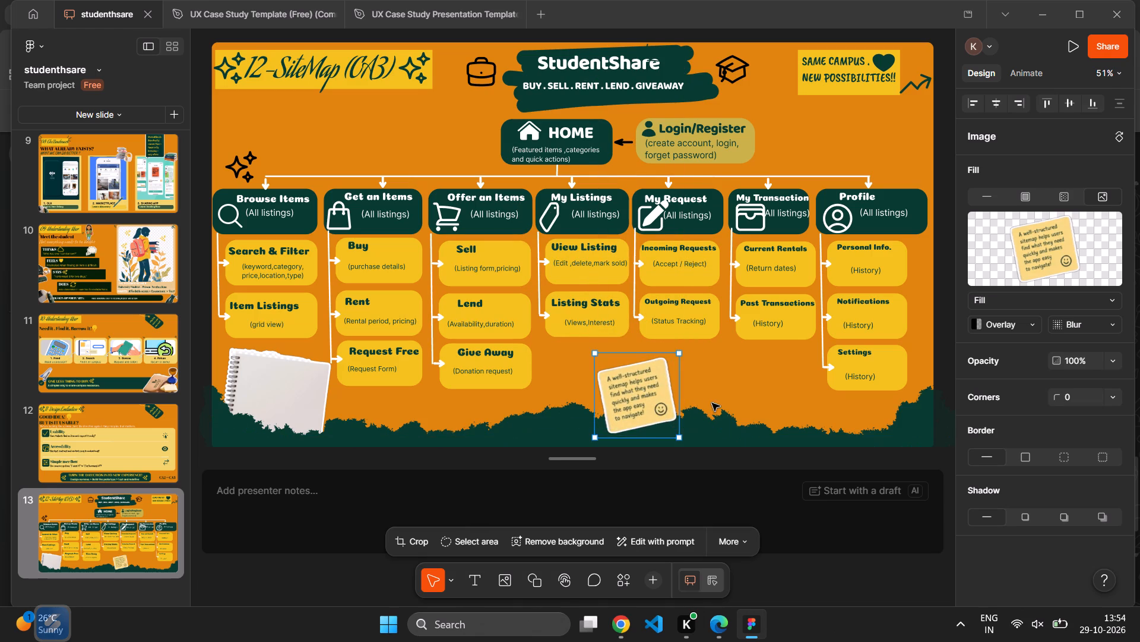
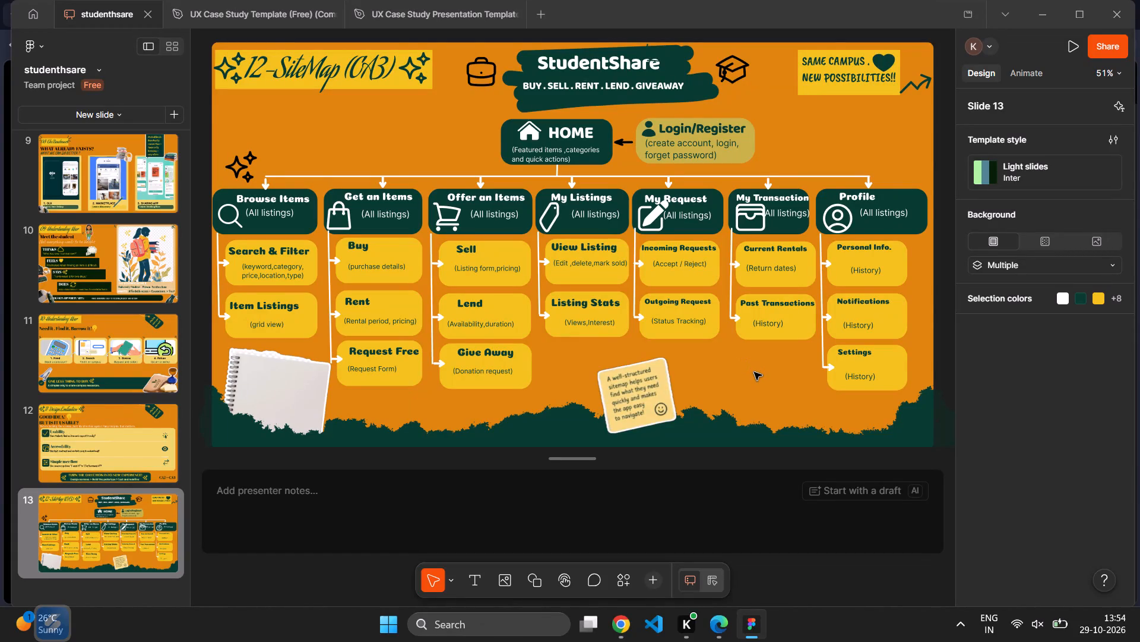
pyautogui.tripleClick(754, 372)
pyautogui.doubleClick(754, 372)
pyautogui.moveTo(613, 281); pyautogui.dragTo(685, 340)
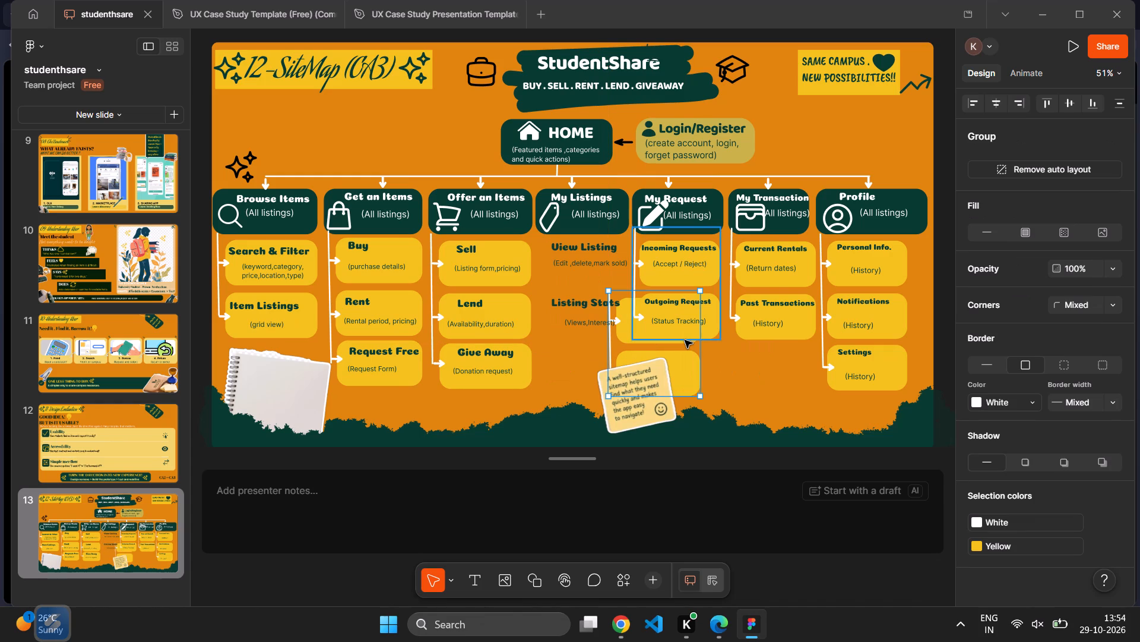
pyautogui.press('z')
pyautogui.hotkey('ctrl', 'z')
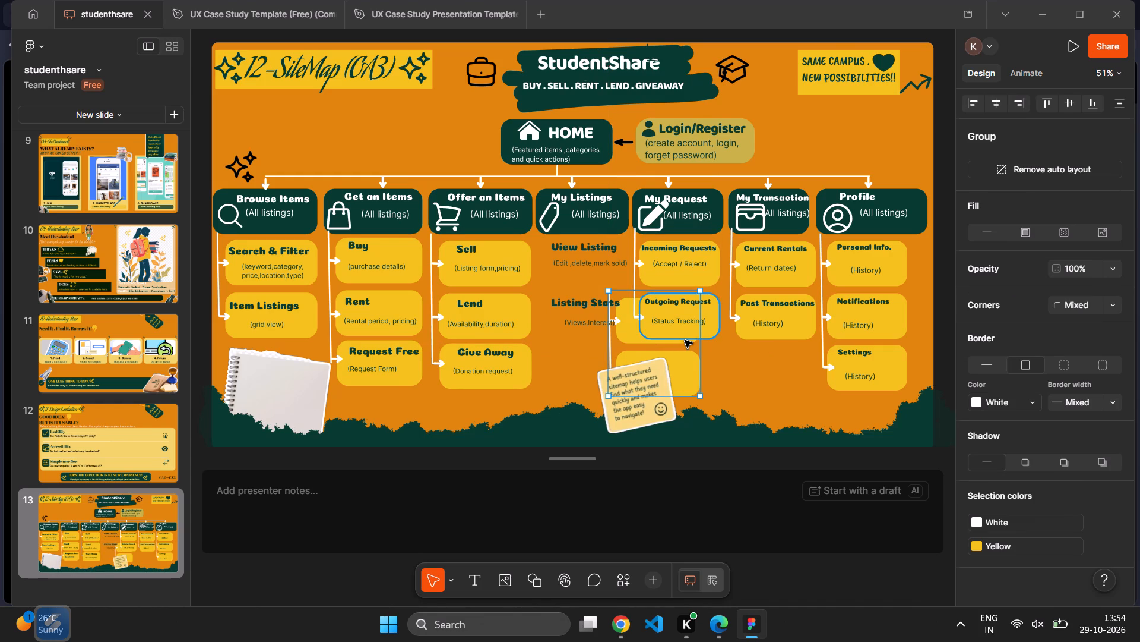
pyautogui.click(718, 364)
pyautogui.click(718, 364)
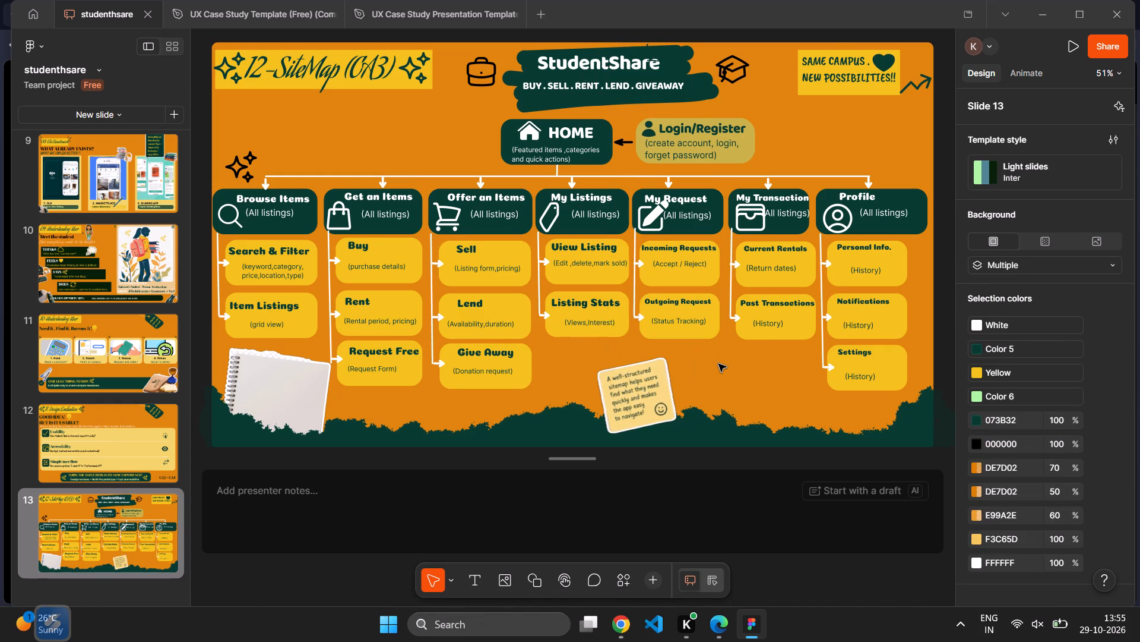
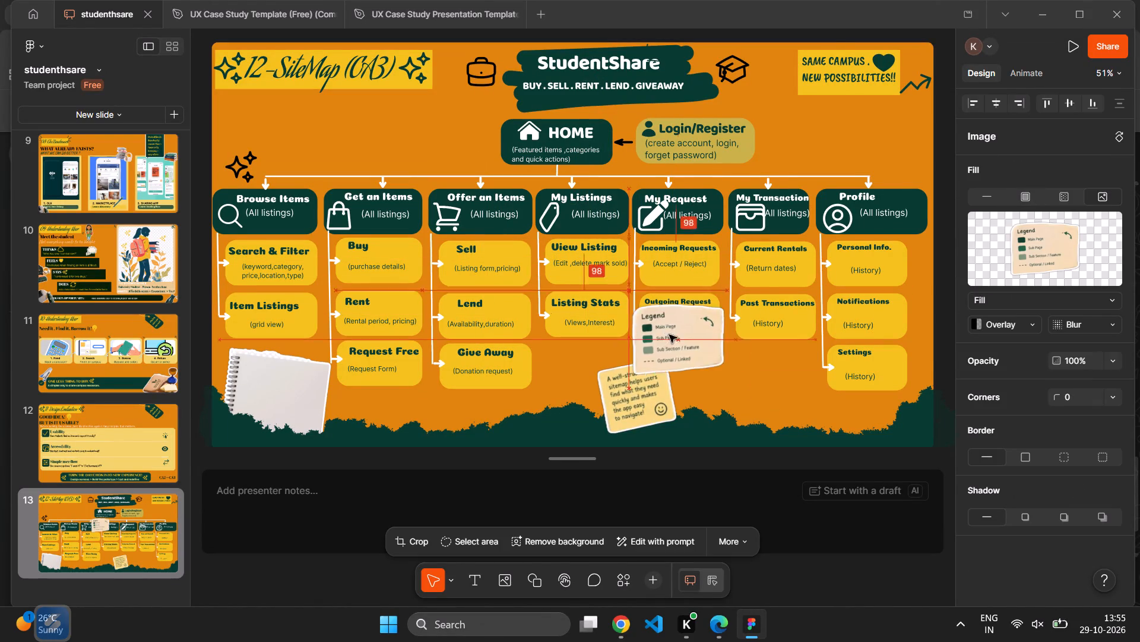
# Move the Legend card onto the dark green strip along the slide's bottom, just right of the tilted sitemap sticky note.
pyautogui.moveTo(669, 335); pyautogui.dragTo(718, 376)
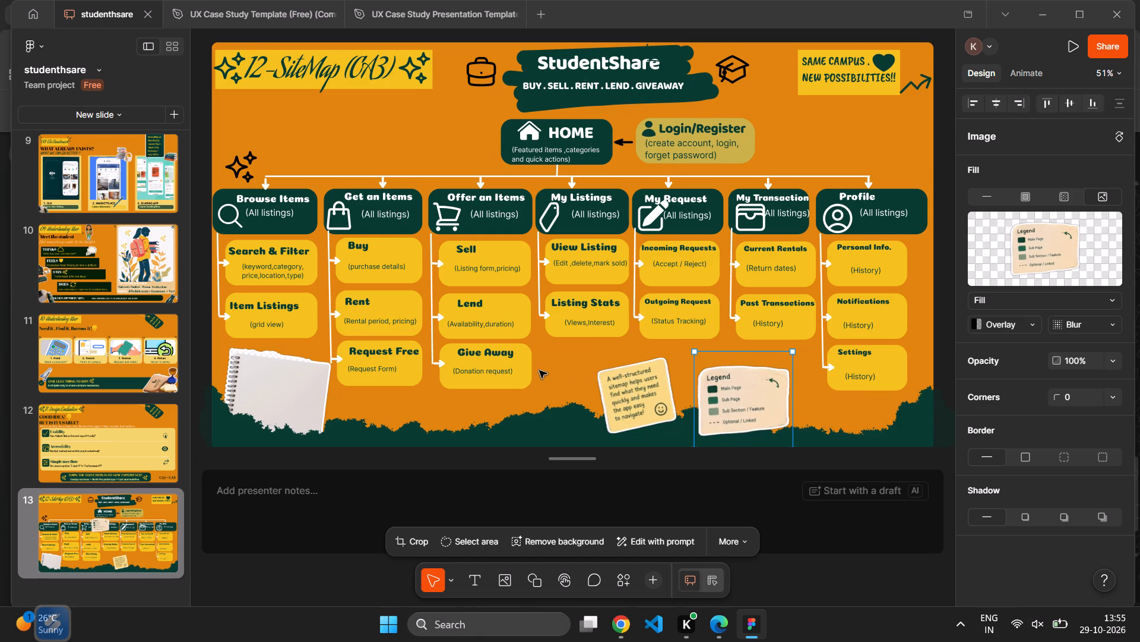
pyautogui.click(556, 357)
# Switch to the Microsoft Edge browser.
pyautogui.click(723, 616)
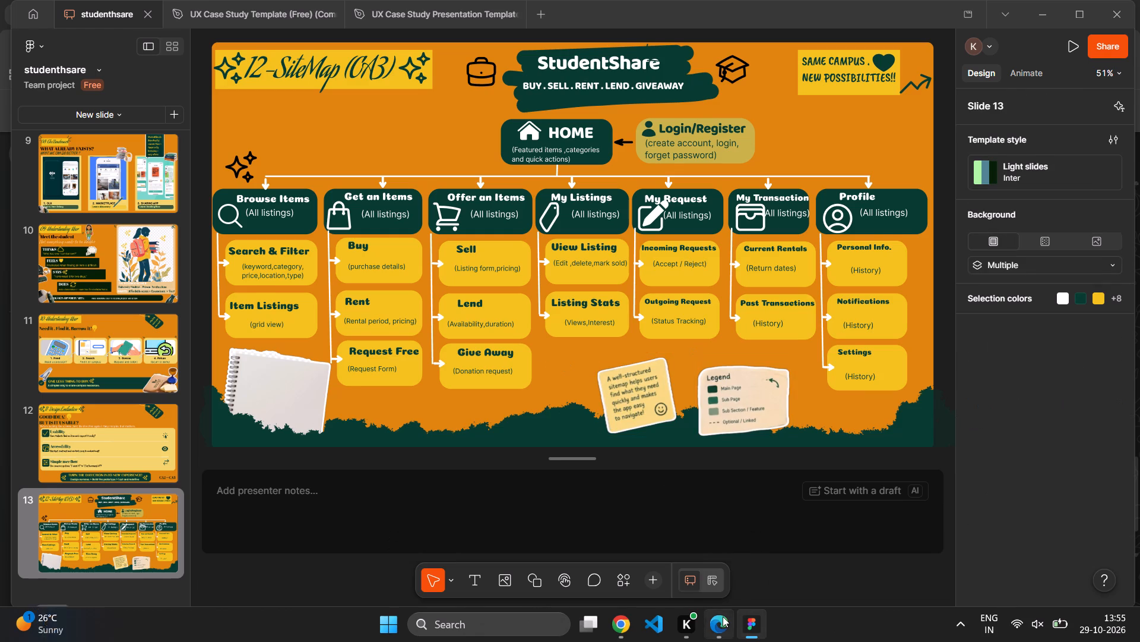
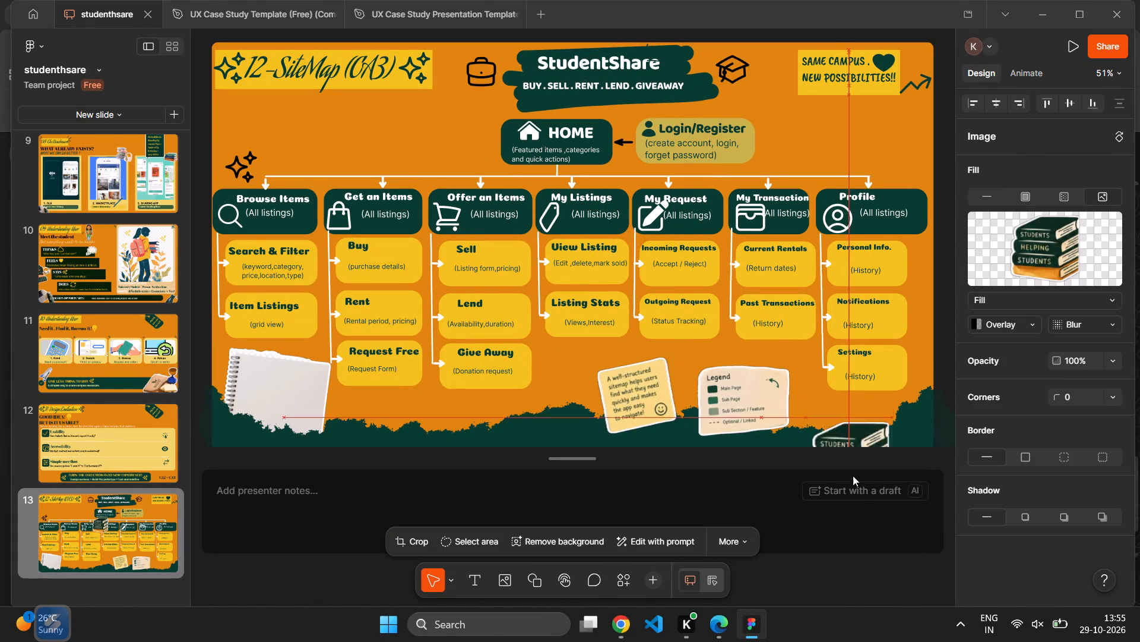
# Move the stacked "Students Helping Students" books image into the slide's bottom-right corner, just below the Settings box.
pyautogui.moveTo(853, 476); pyautogui.dragTo(898, 410)
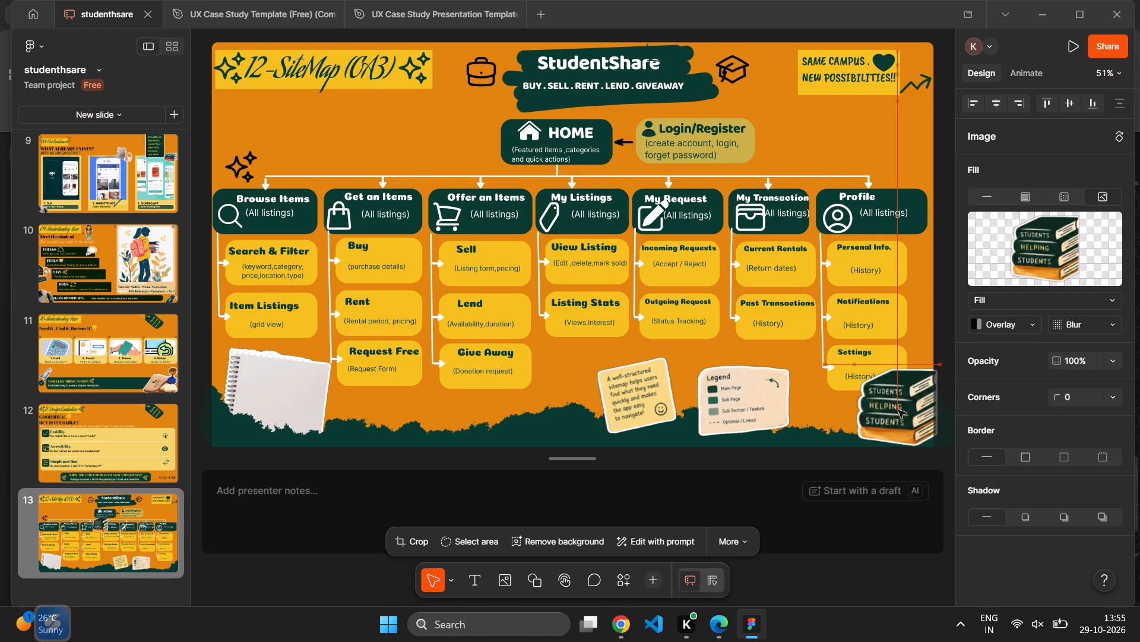
pyautogui.moveTo(898, 410); pyautogui.dragTo(896, 413)
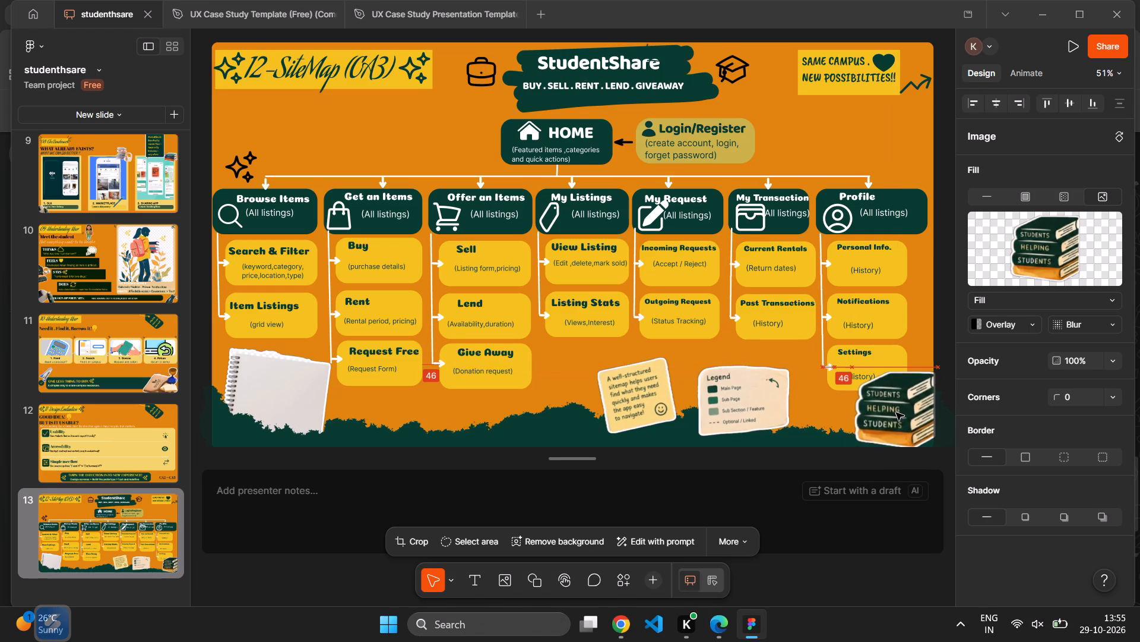
pyautogui.moveTo(896, 413); pyautogui.dragTo(897, 414)
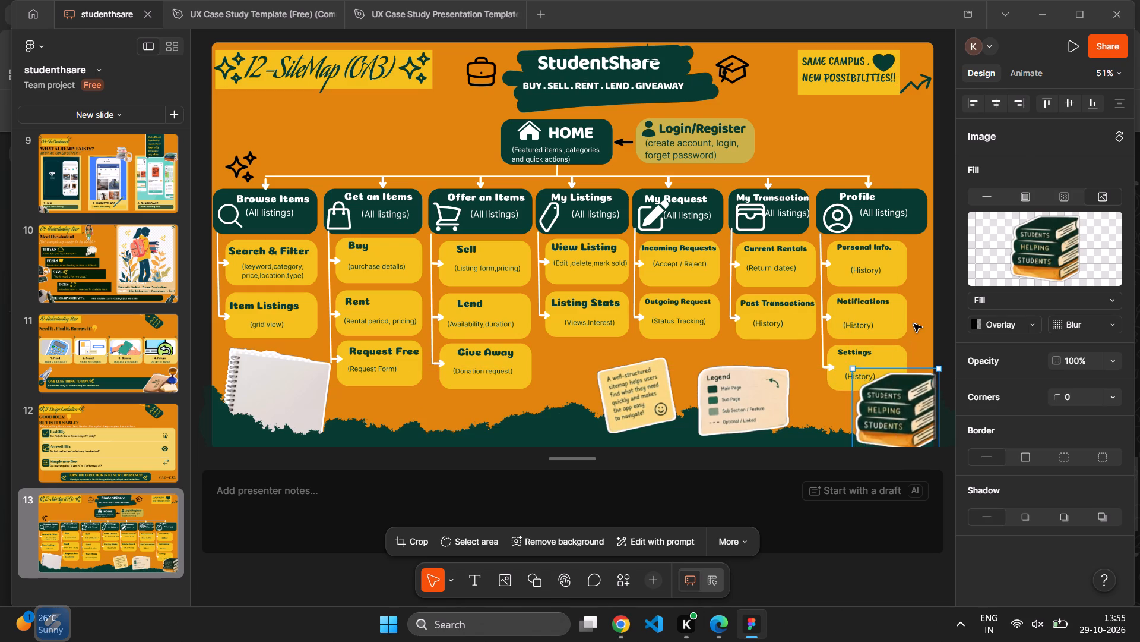
pyautogui.click(914, 324)
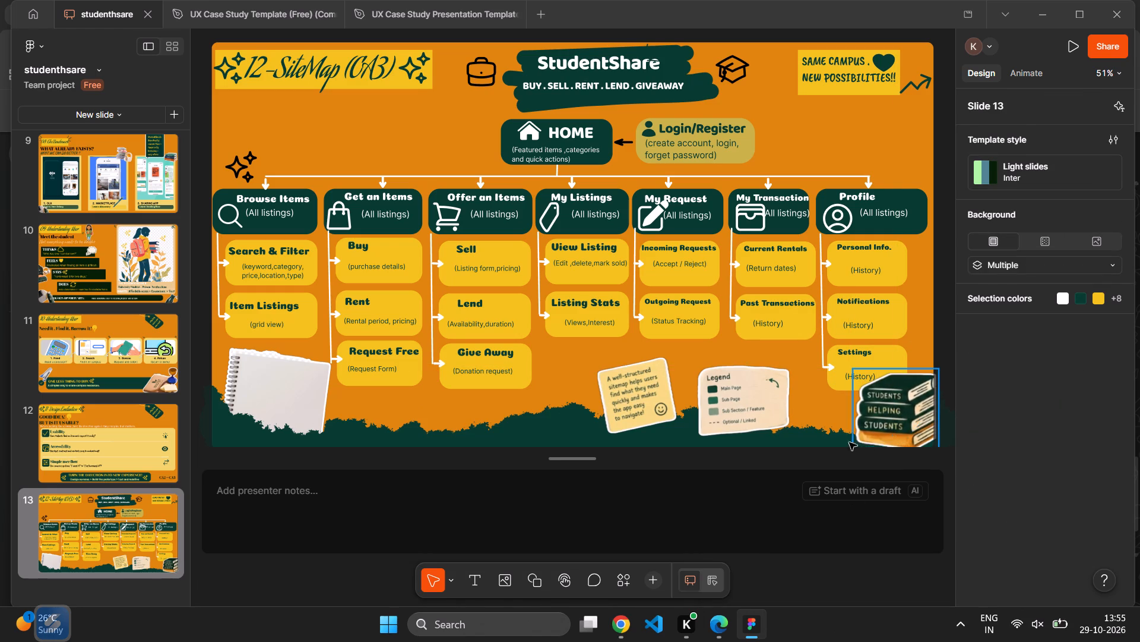
# Shift the Legend card and the tilted sitemap sticky note right and slightly down, toward the books image along the slide's bottom edge.
pyautogui.moveTo(764, 420); pyautogui.dragTo(796, 434)
pyautogui.moveTo(658, 413); pyautogui.dragTo(683, 426)
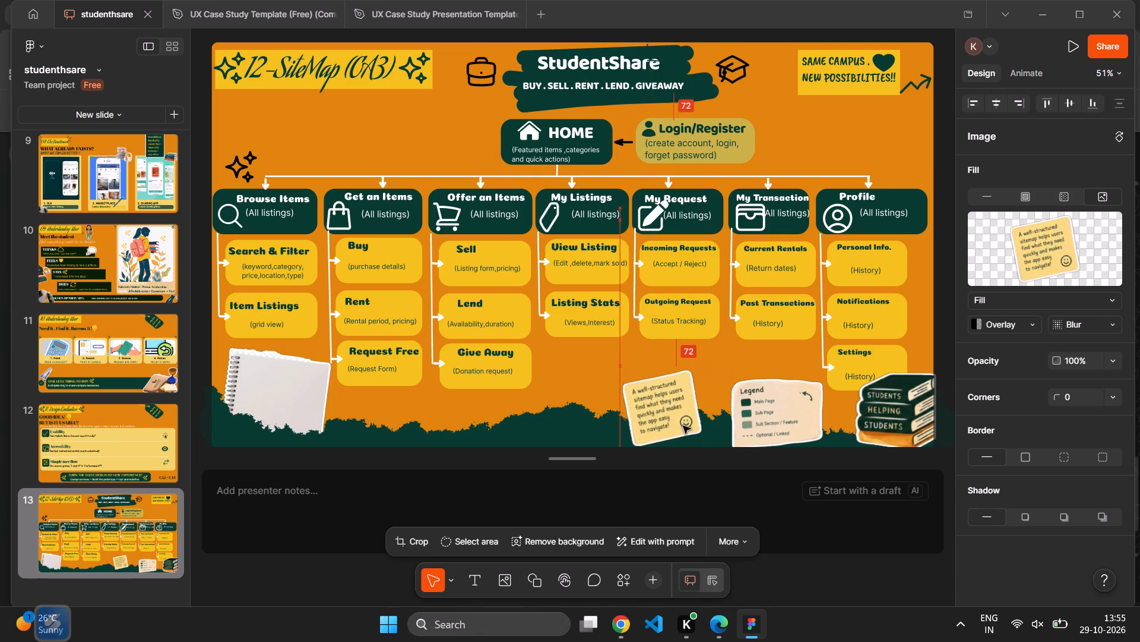
pyautogui.moveTo(683, 426); pyautogui.dragTo(686, 432)
pyautogui.click(606, 362)
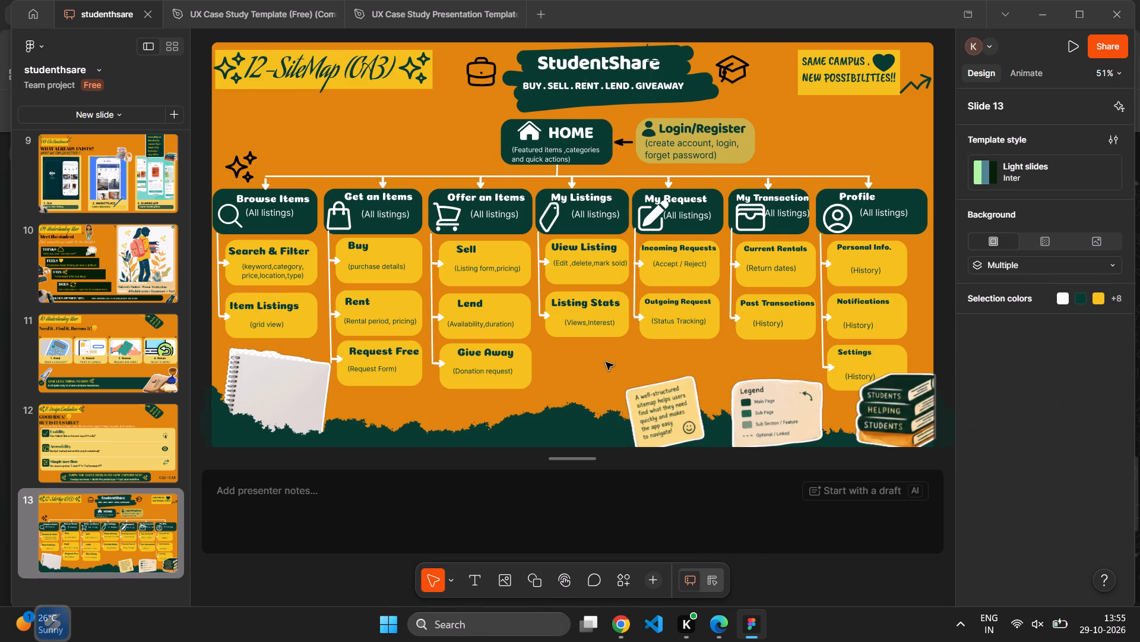
# Switch to the Microsoft Edge browser.
pyautogui.click(723, 622)
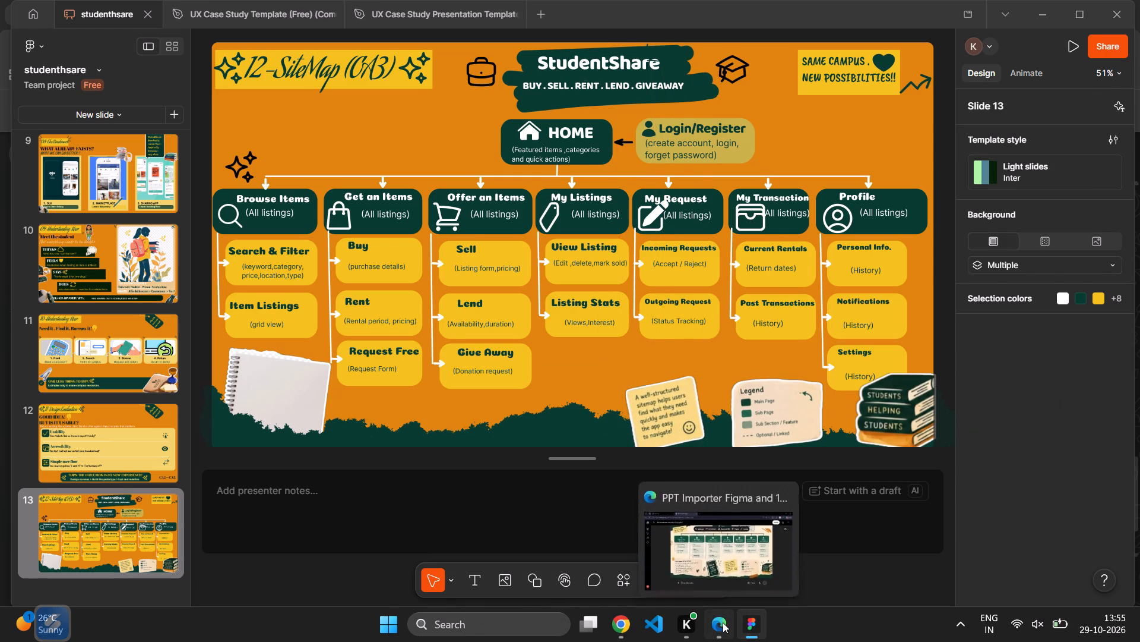
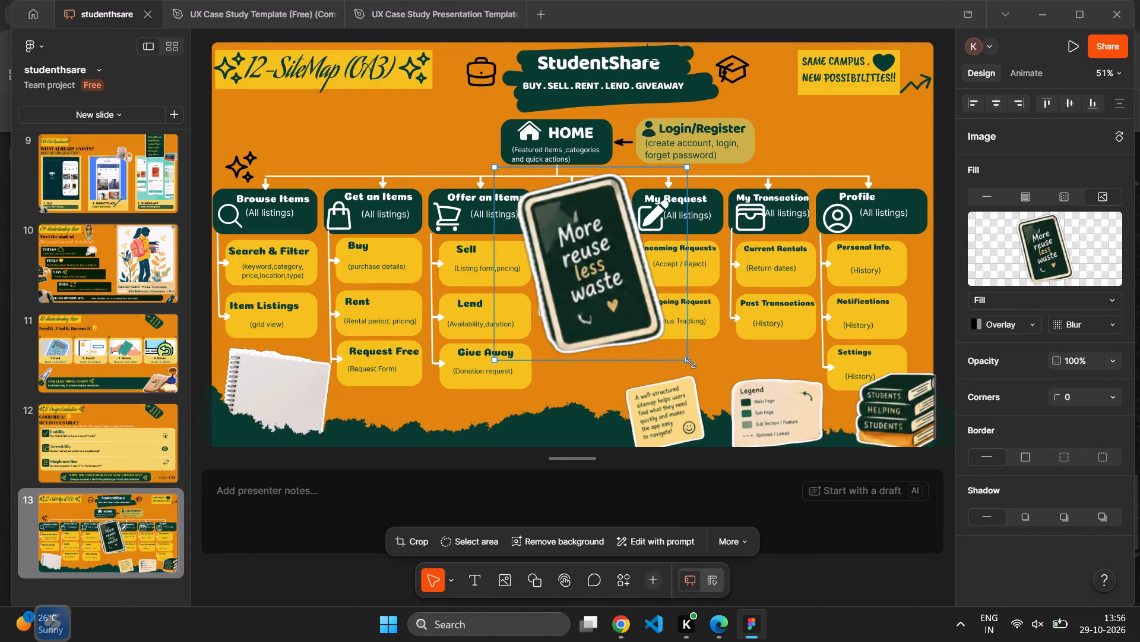
# Shrink the "More reuse less waste" phone image proportionally to roughly the size of the tilted sitemap sticky note.
pyautogui.moveTo(691, 363); pyautogui.dragTo(658, 329, button='right')
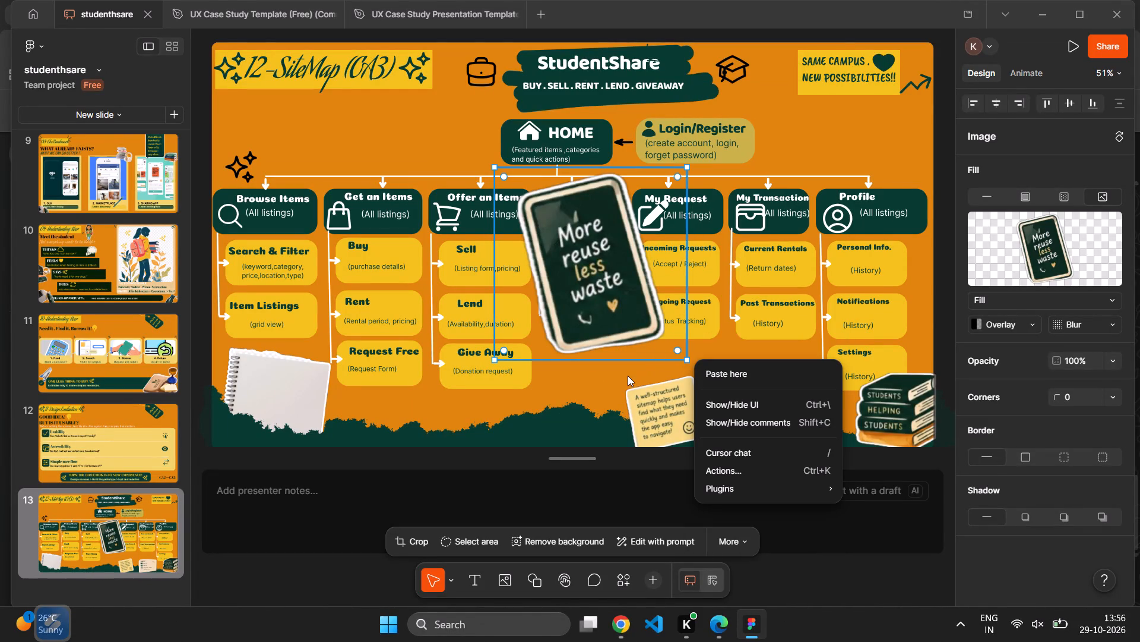
pyautogui.click(628, 376)
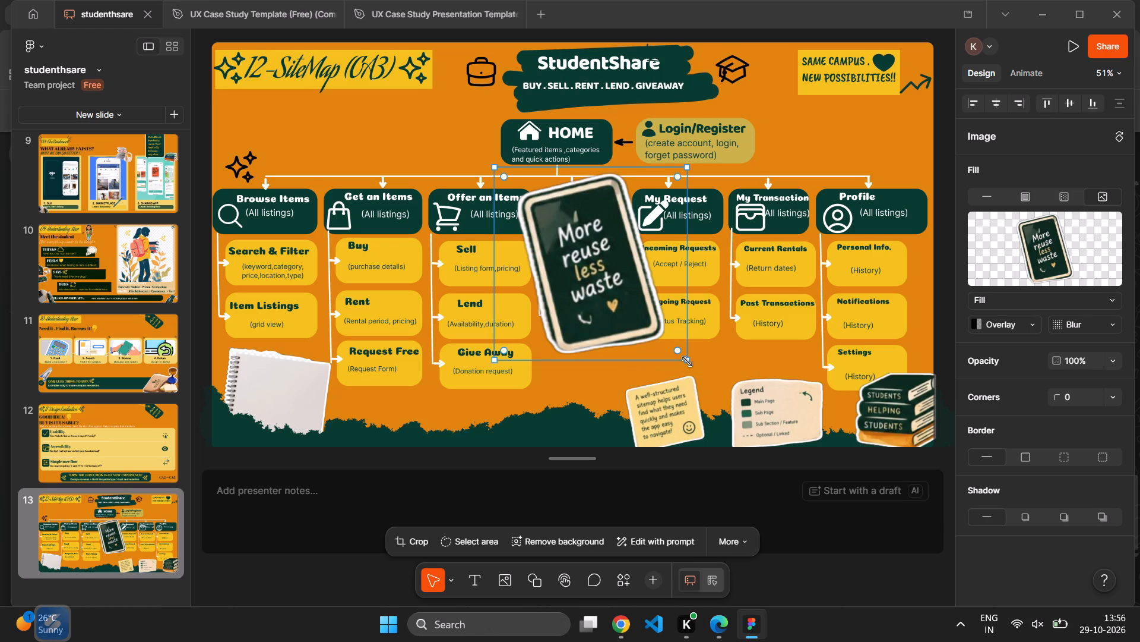
pyautogui.click(711, 358)
pyautogui.click(661, 353)
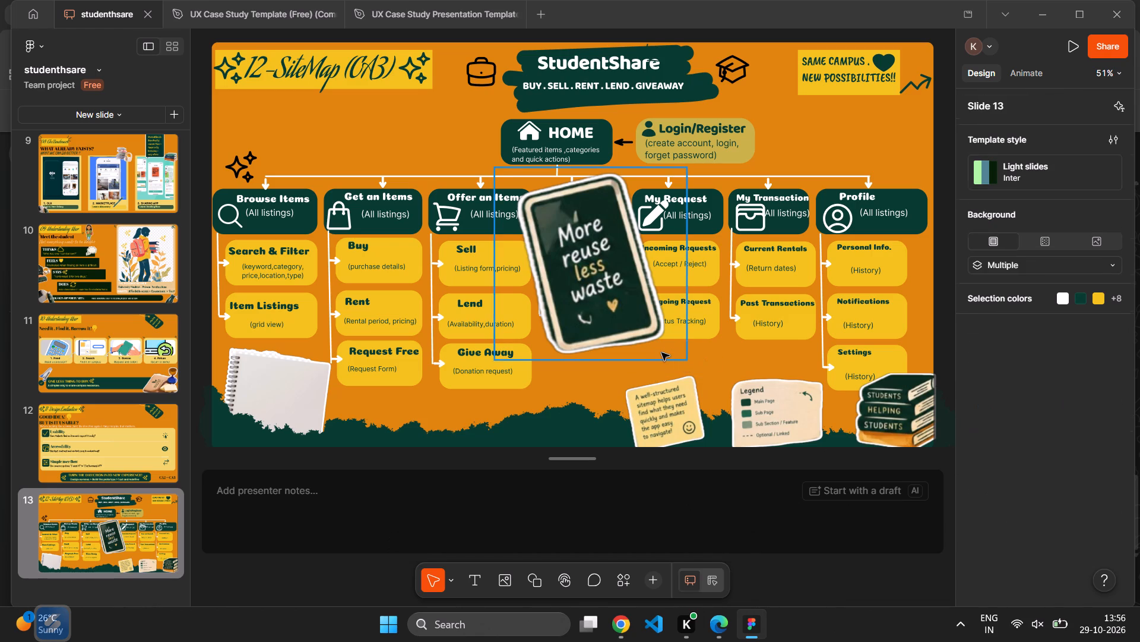
pyautogui.moveTo(689, 363); pyautogui.dragTo(679, 354, button='right')
pyautogui.click(686, 367)
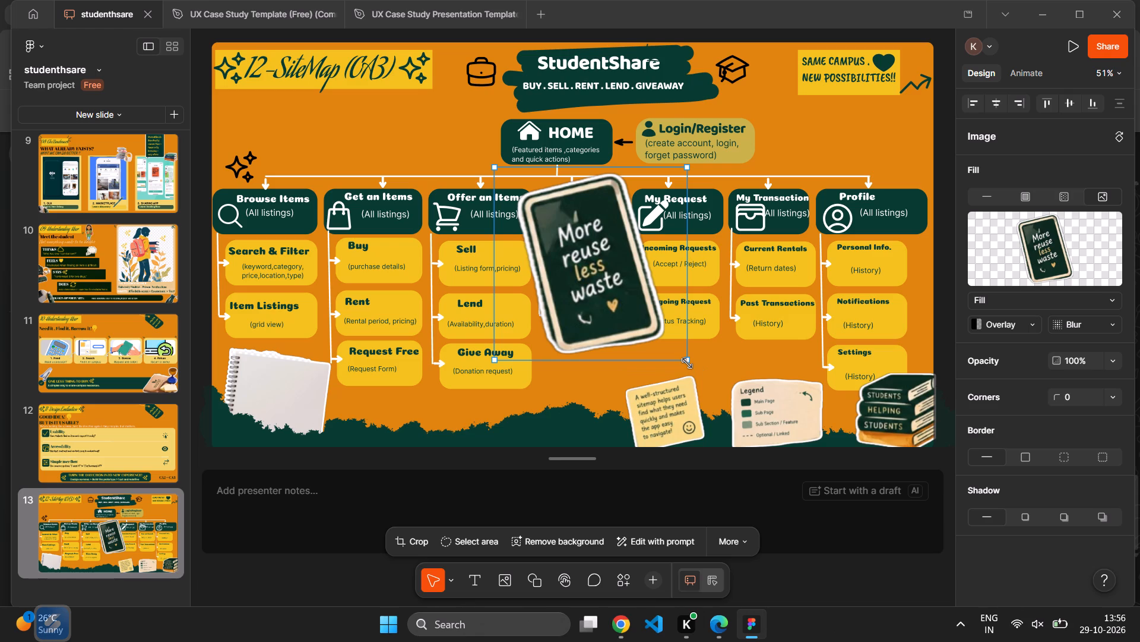
pyautogui.moveTo(687, 363); pyautogui.dragTo(527, 253)
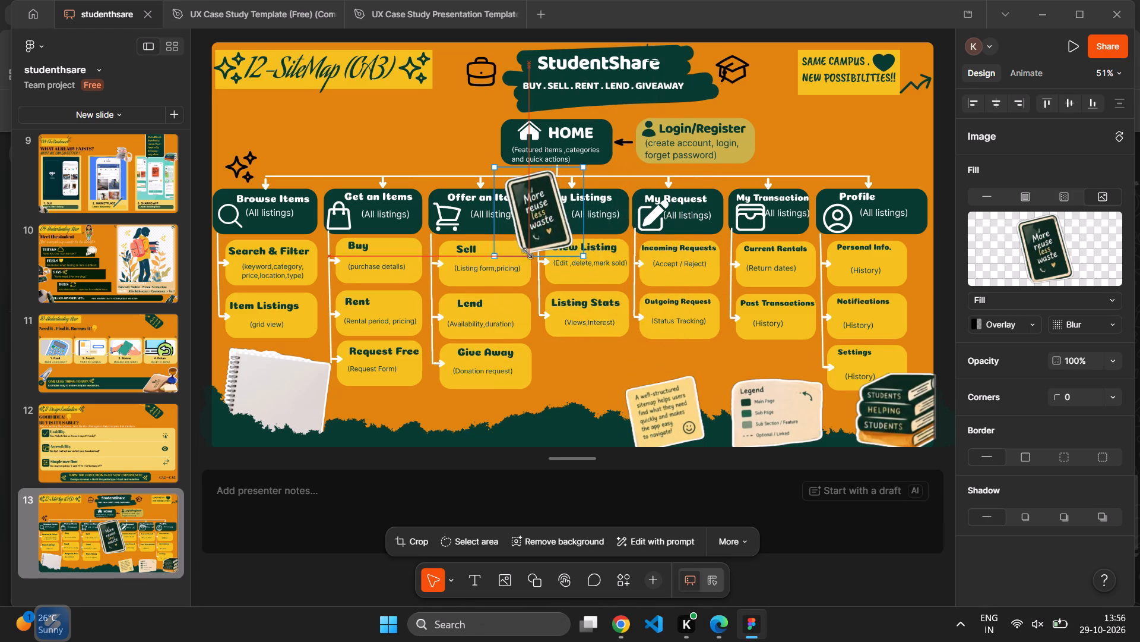
pyautogui.moveTo(527, 253); pyautogui.dragTo(525, 251)
pyautogui.click(604, 378)
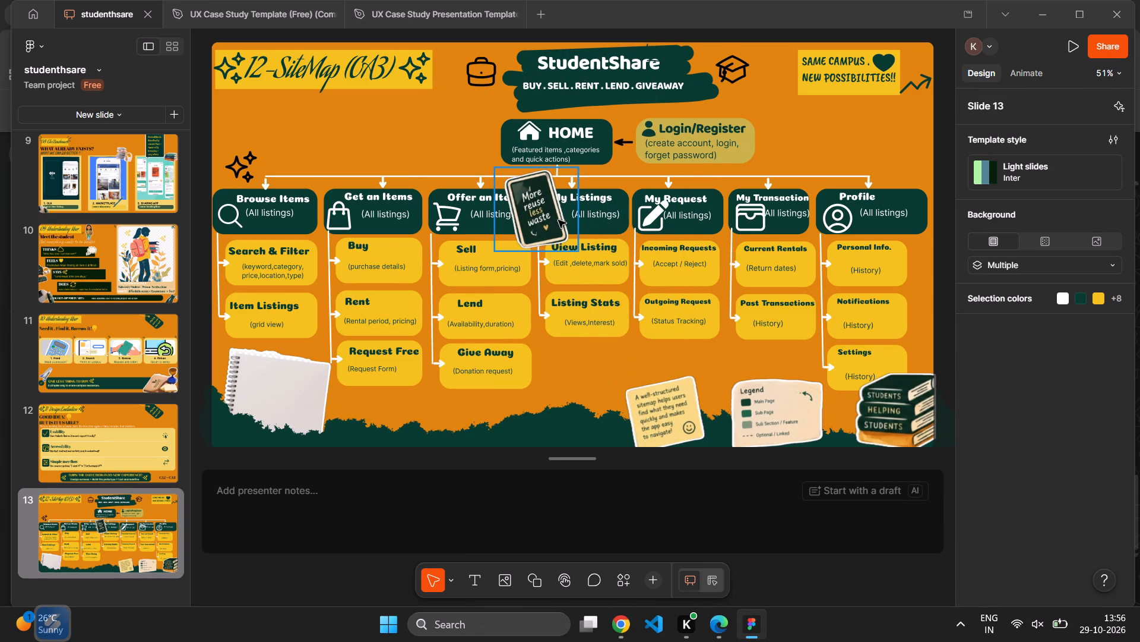
# Move the "More reuse less waste" image to the slide's bottom edge, below Listing Stats and just left of the sitemap sticky note.
pyautogui.moveTo(549, 216); pyautogui.dragTo(585, 411)
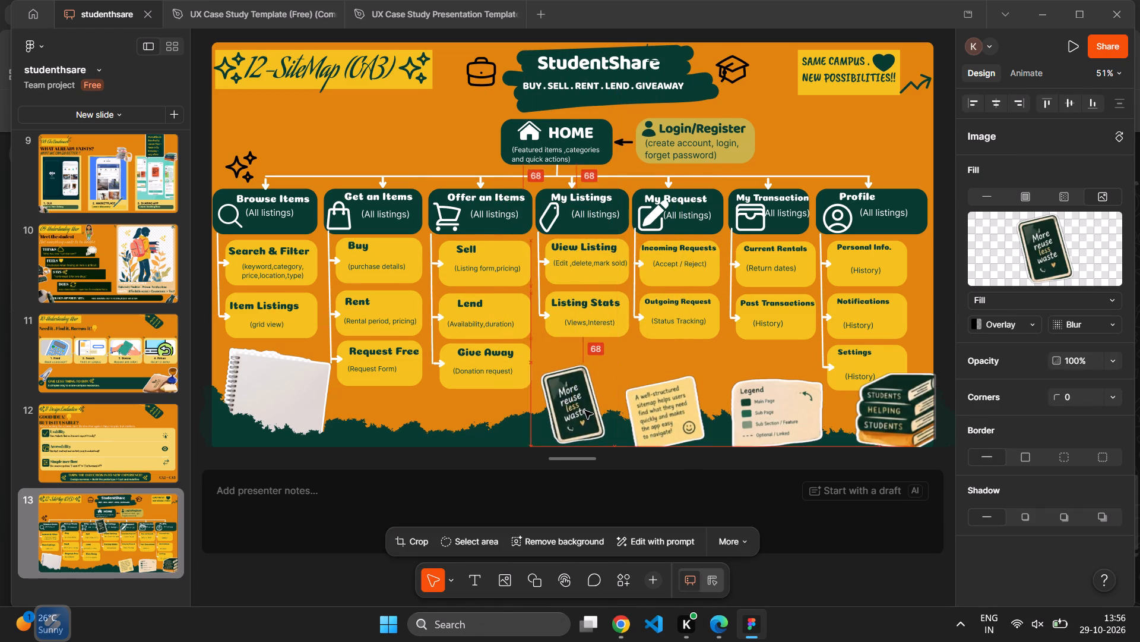
pyautogui.moveTo(585, 411); pyautogui.dragTo(579, 414)
pyautogui.click(669, 363)
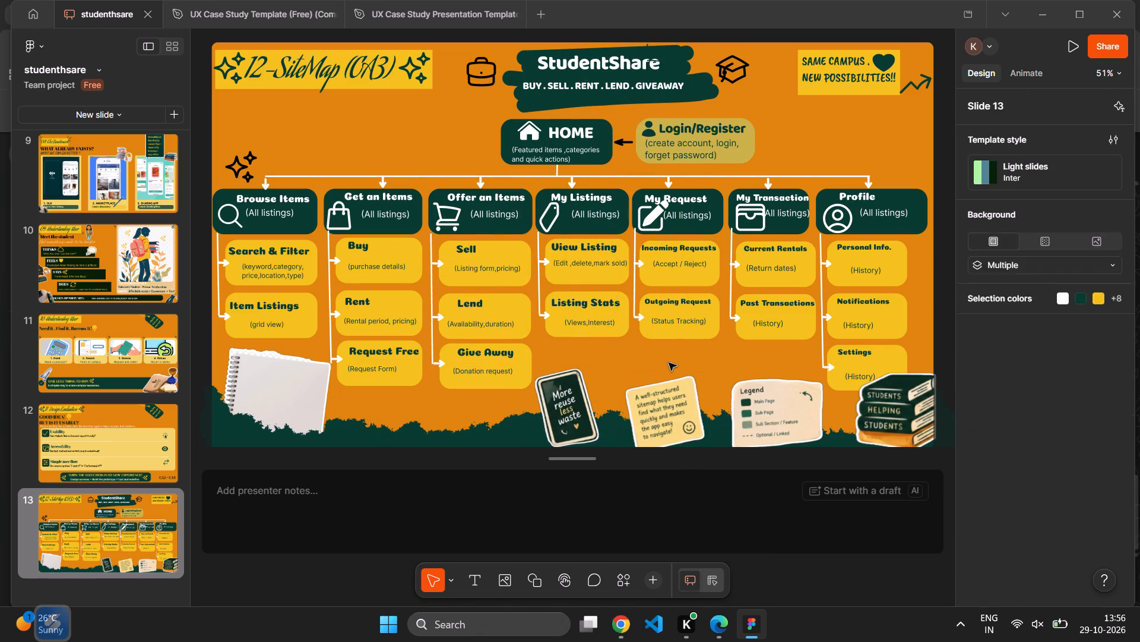
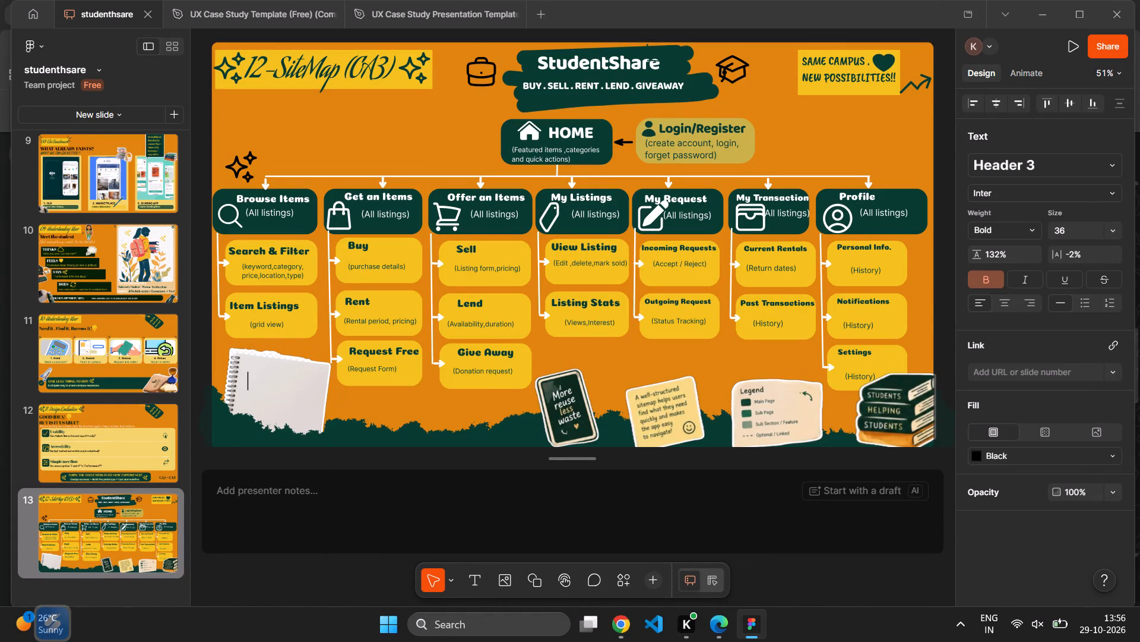
# Paste the "Key Features in the Sitemap" text over the notepad and apply the Body 3 text style to all of it.
pyautogui.hotkey('ctrl', 'v')
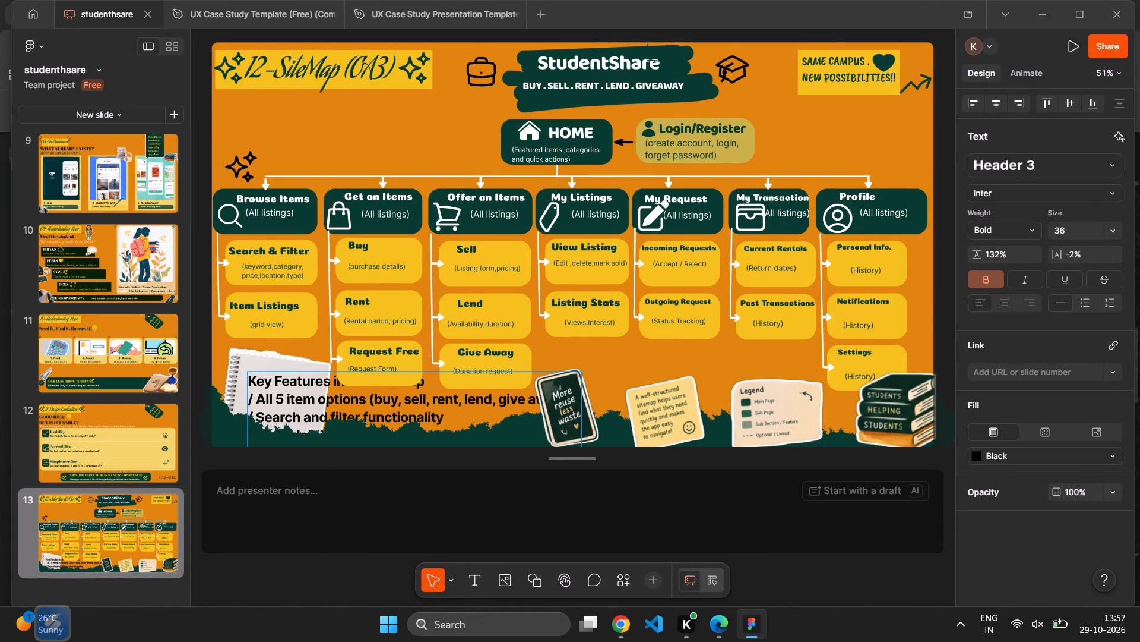
pyautogui.tripleClick(451, 414)
pyautogui.doubleClick(451, 414)
pyautogui.tripleClick(451, 414)
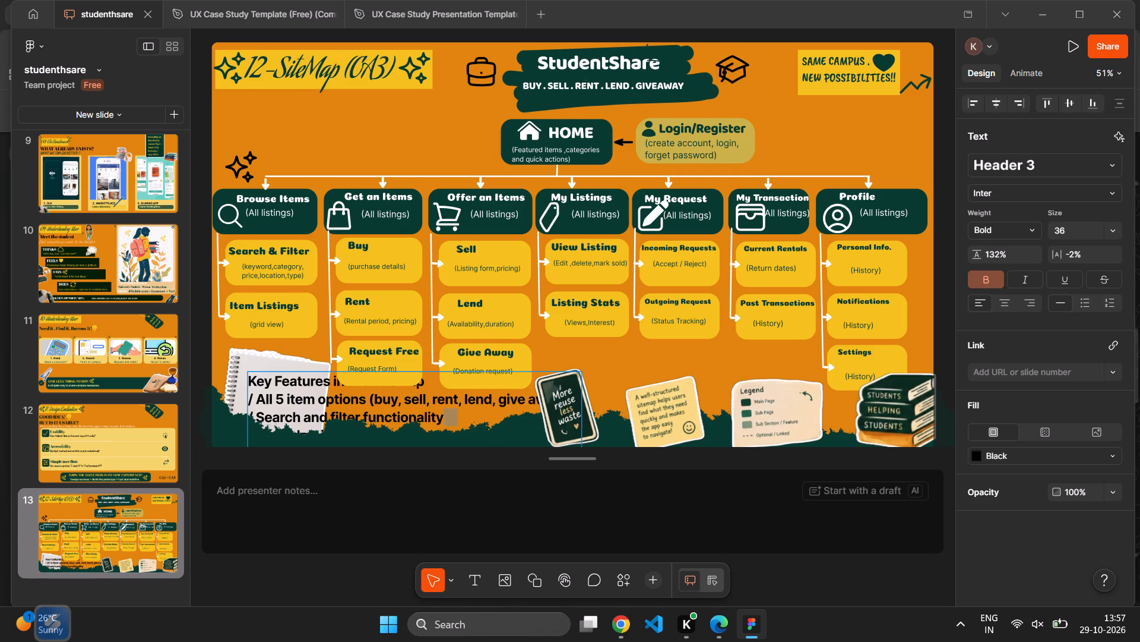
pyautogui.click(451, 414)
pyautogui.tripleClick(451, 414)
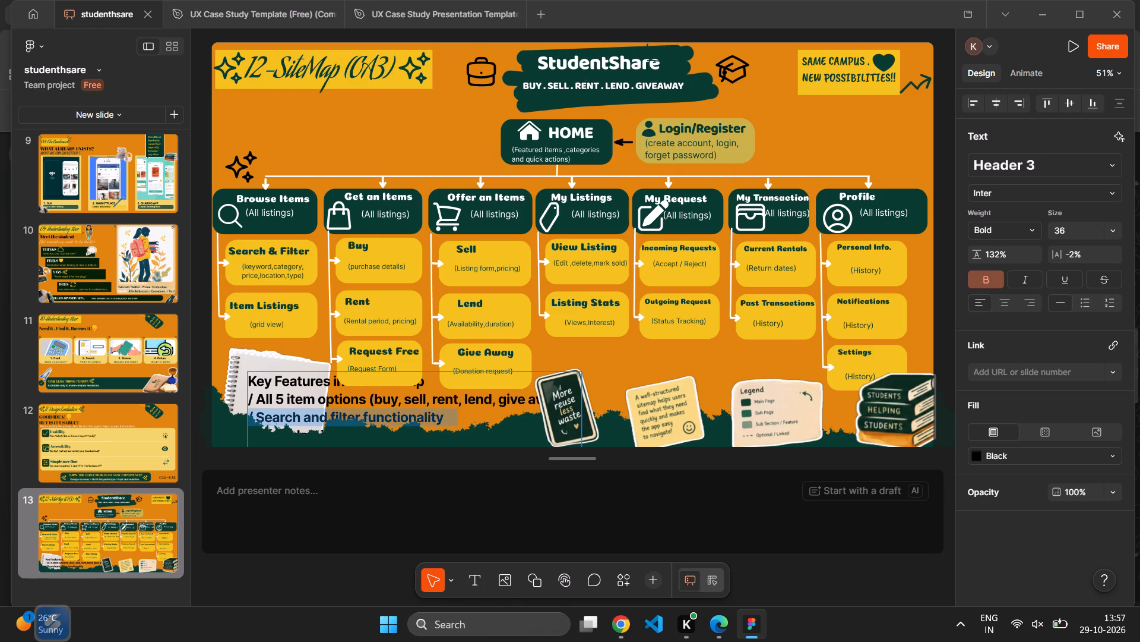
pyautogui.click(451, 414)
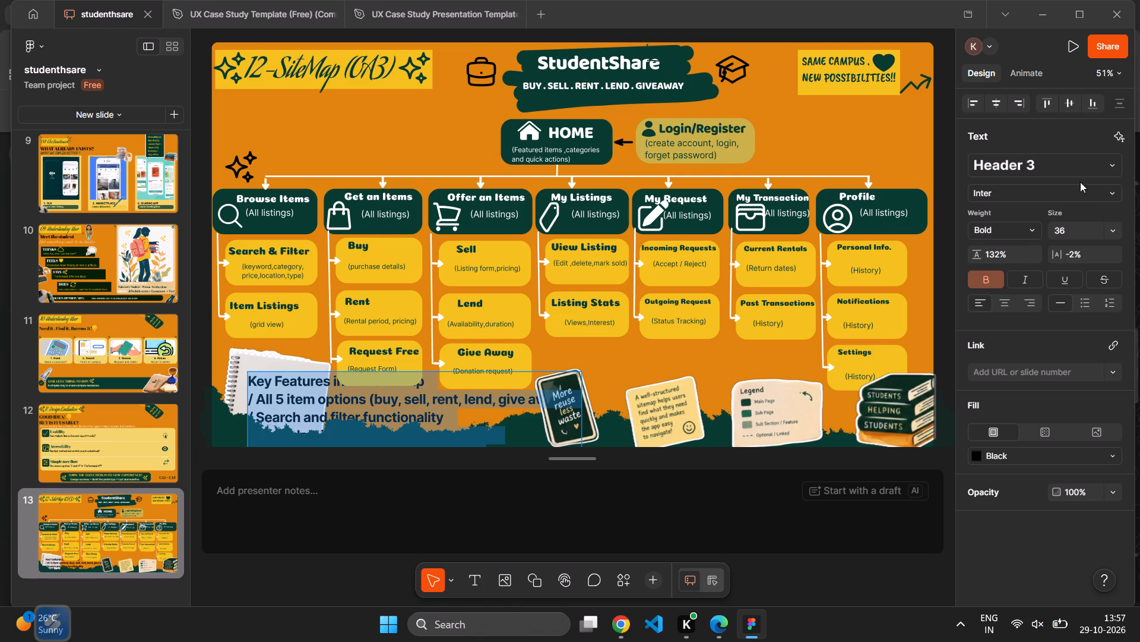
pyautogui.click(1108, 160)
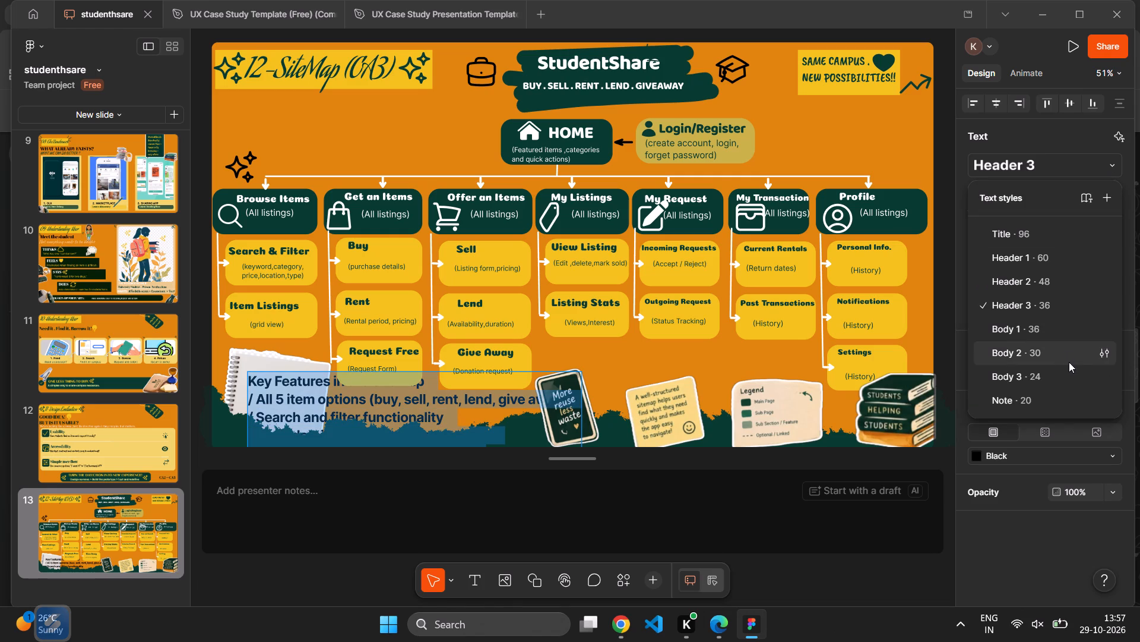
pyautogui.click(1071, 371)
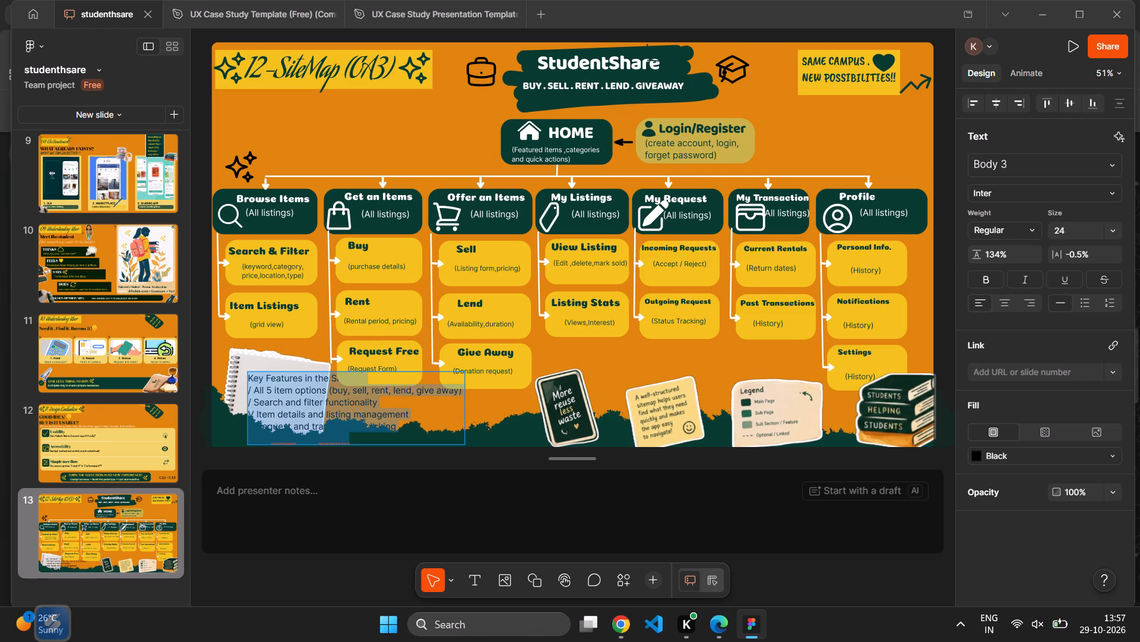
# Narrow the Key Features text box so its lines wrap within the notepad's width.
pyautogui.click(477, 404)
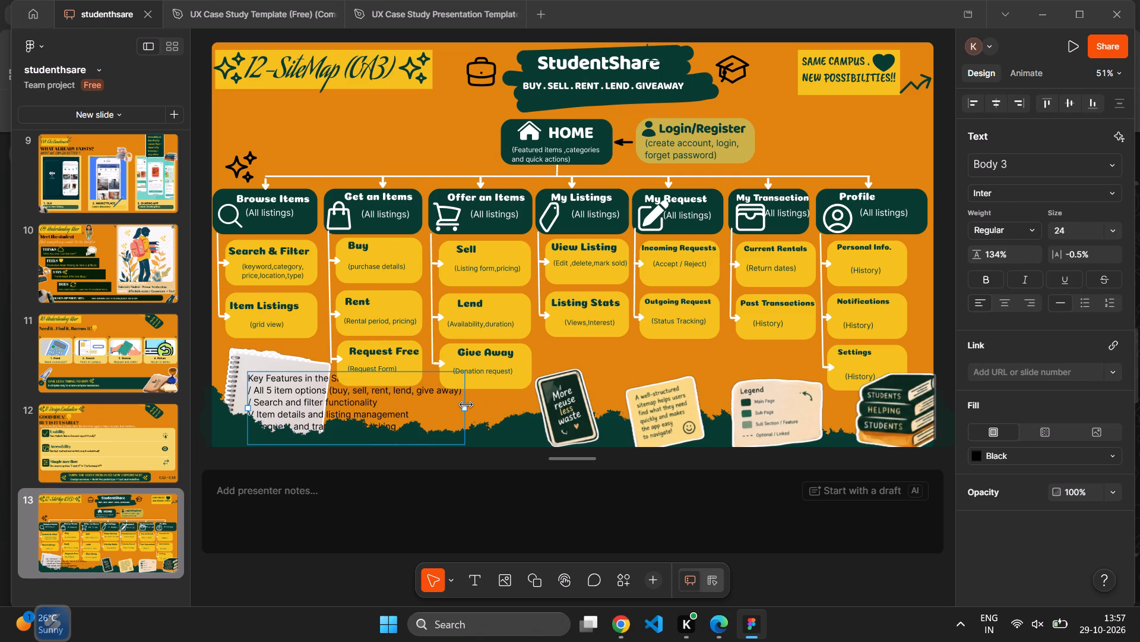
pyautogui.moveTo(466, 405); pyautogui.dragTo(352, 398)
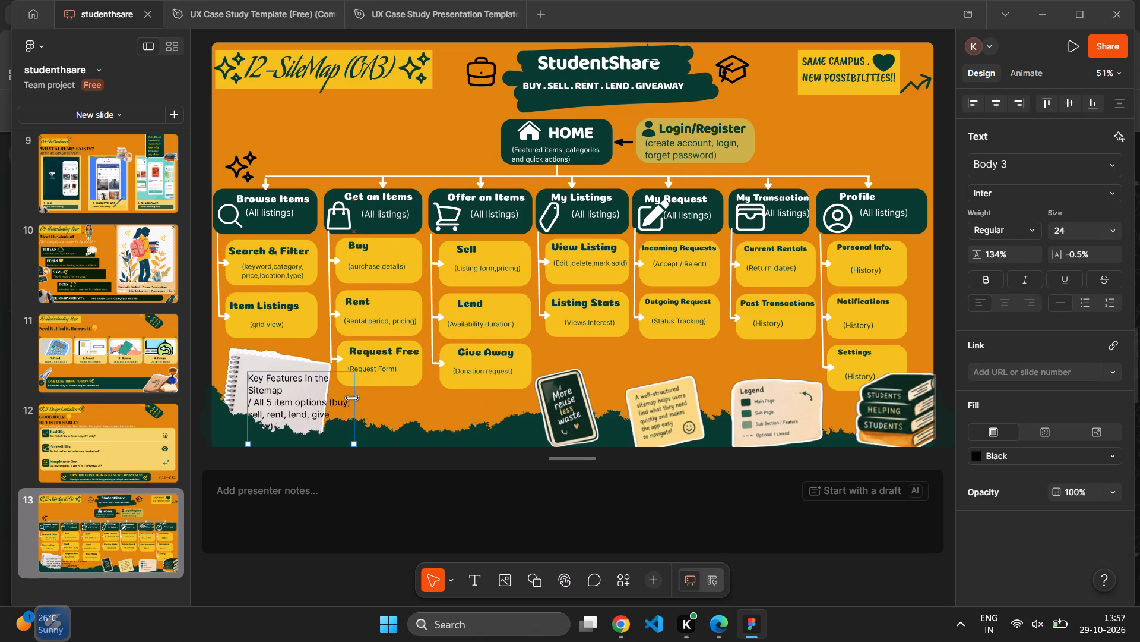
pyautogui.moveTo(352, 398); pyautogui.dragTo(347, 398)
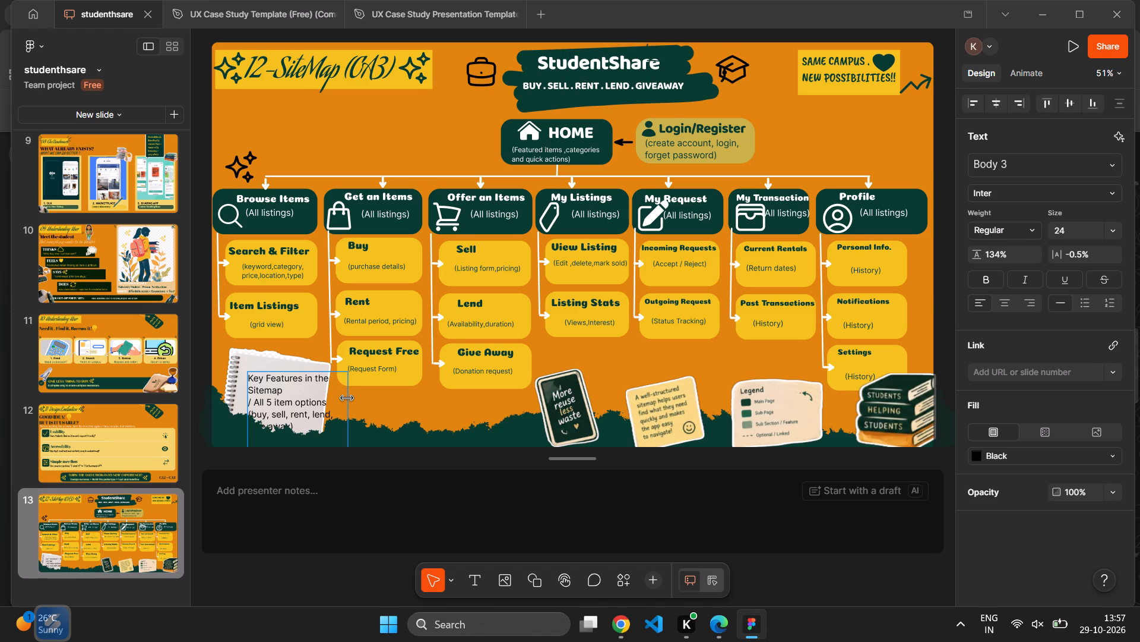
pyautogui.moveTo(347, 398); pyautogui.dragTo(330, 399)
# Change the Key Features text's font to Caveat Brush.
pyautogui.click(1000, 193)
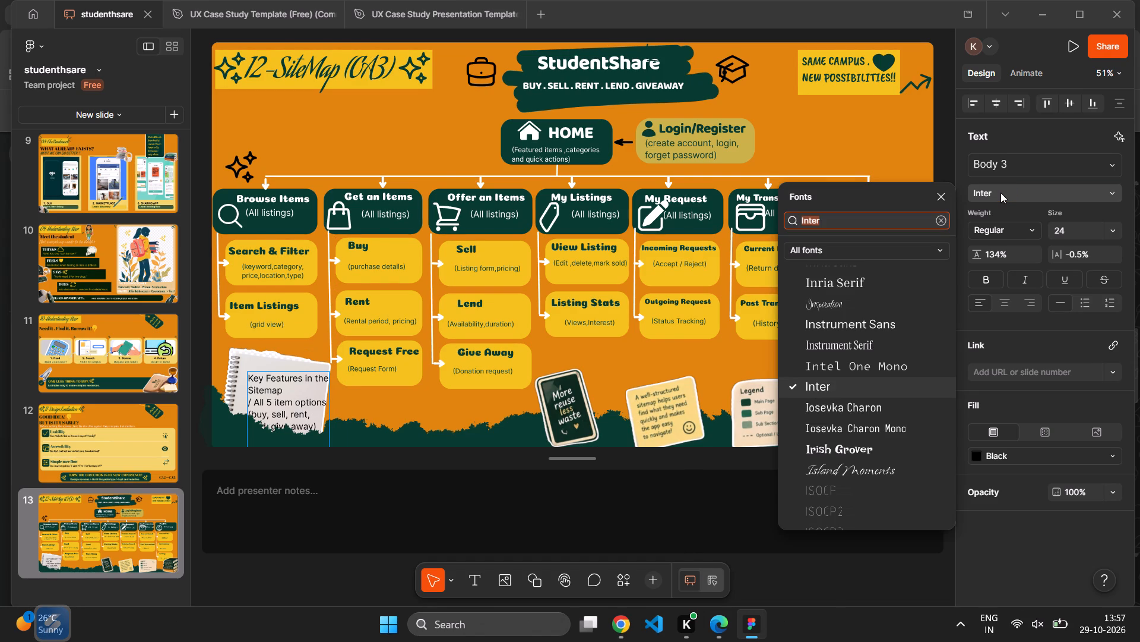
pyautogui.press('BackSpace')
pyautogui.write('ca')
pyautogui.press('v')
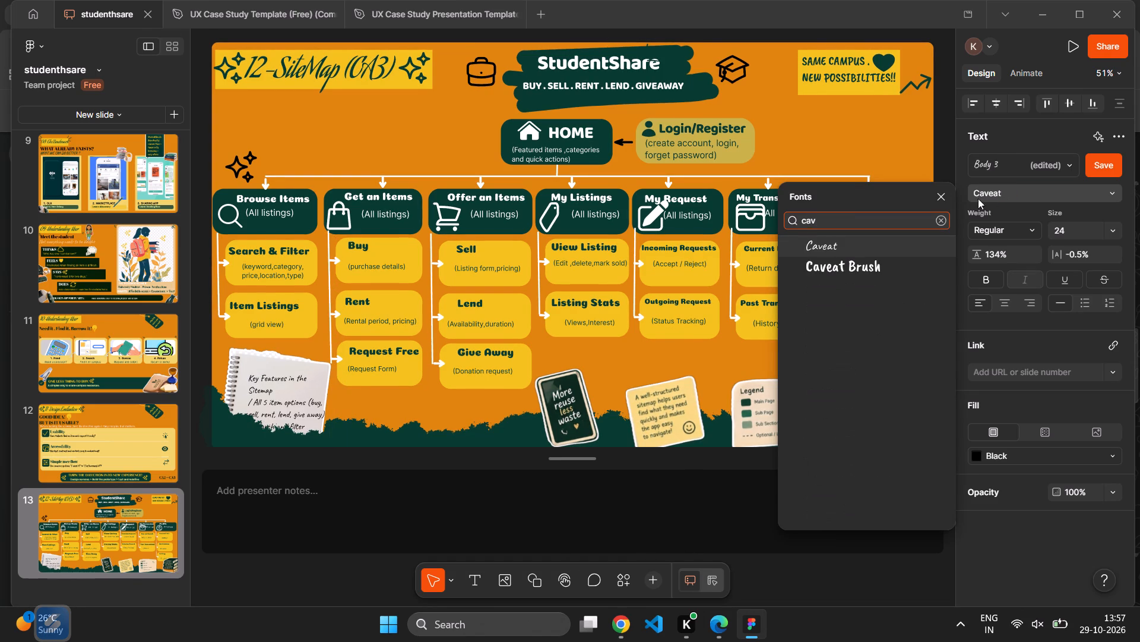
pyautogui.click(902, 262)
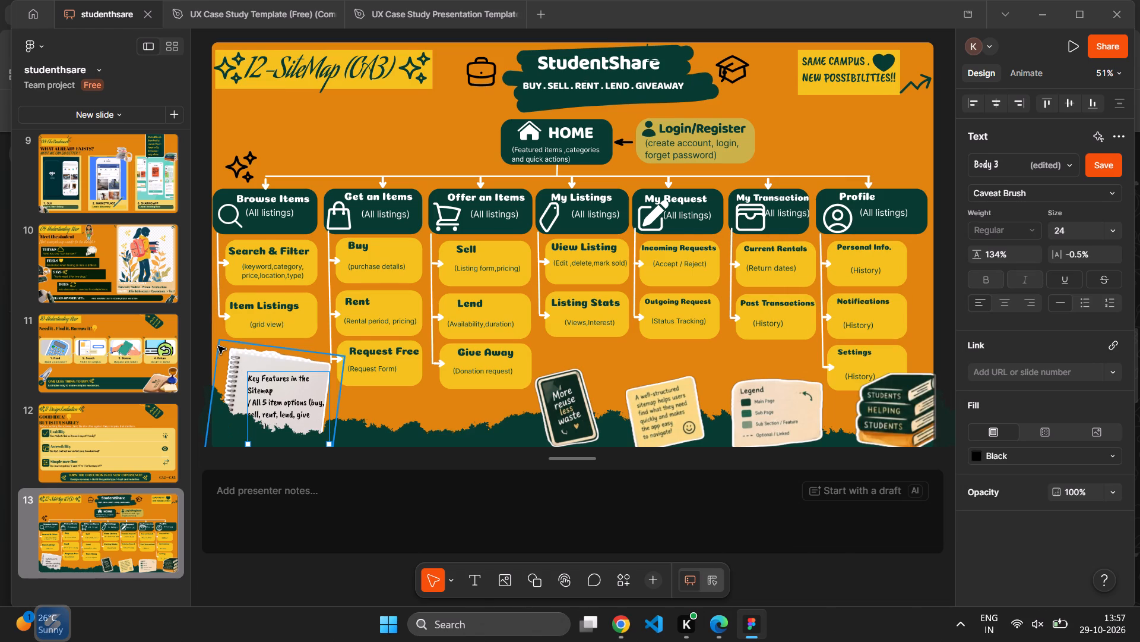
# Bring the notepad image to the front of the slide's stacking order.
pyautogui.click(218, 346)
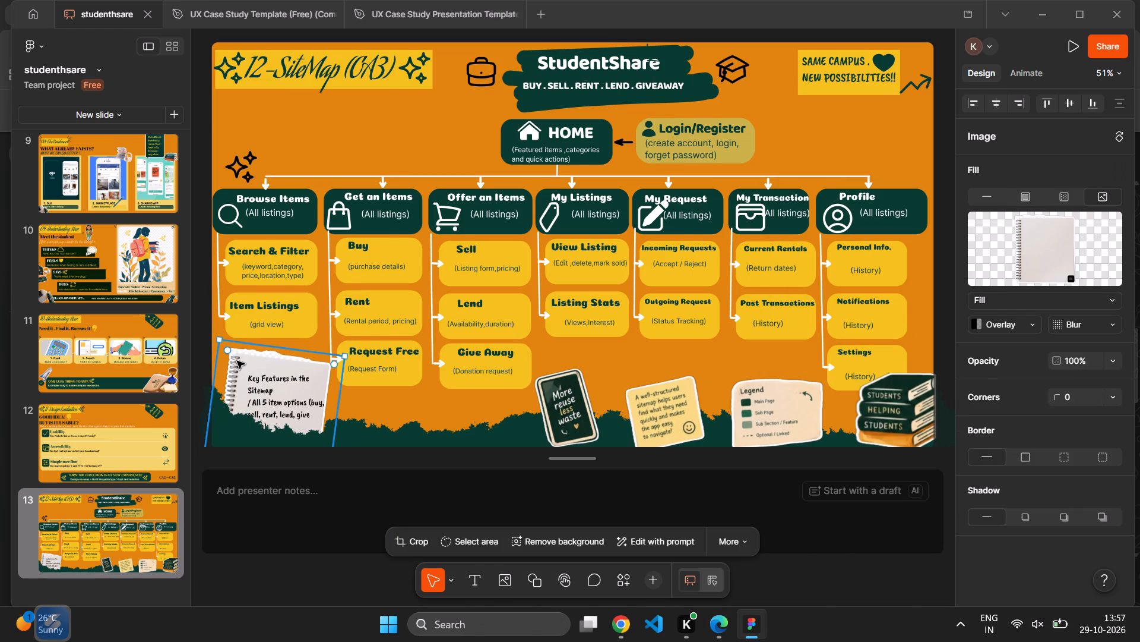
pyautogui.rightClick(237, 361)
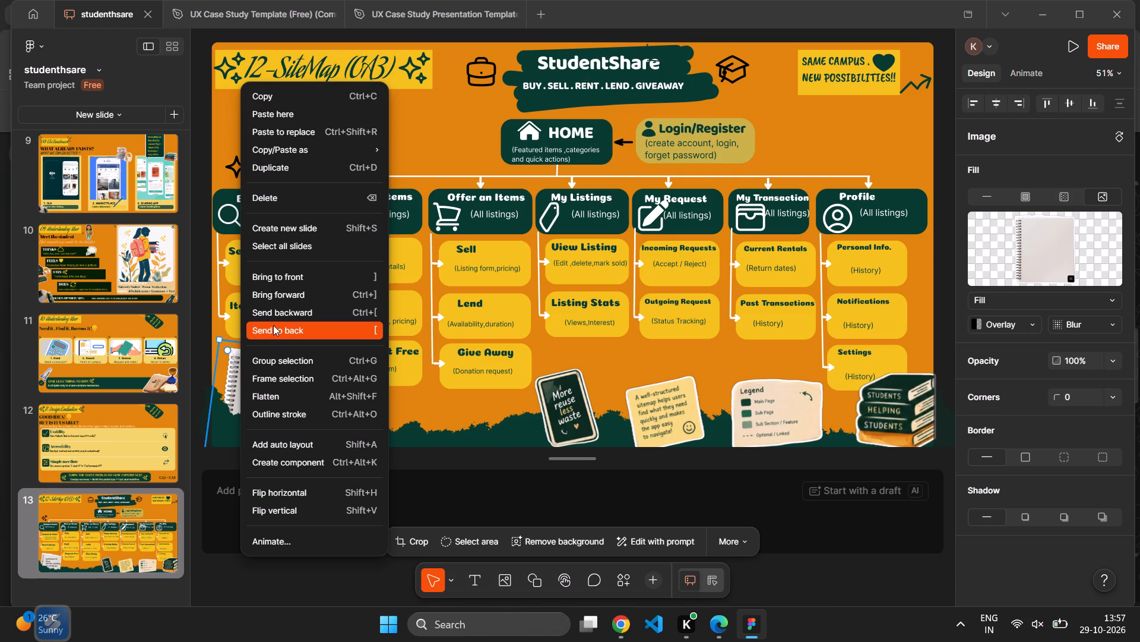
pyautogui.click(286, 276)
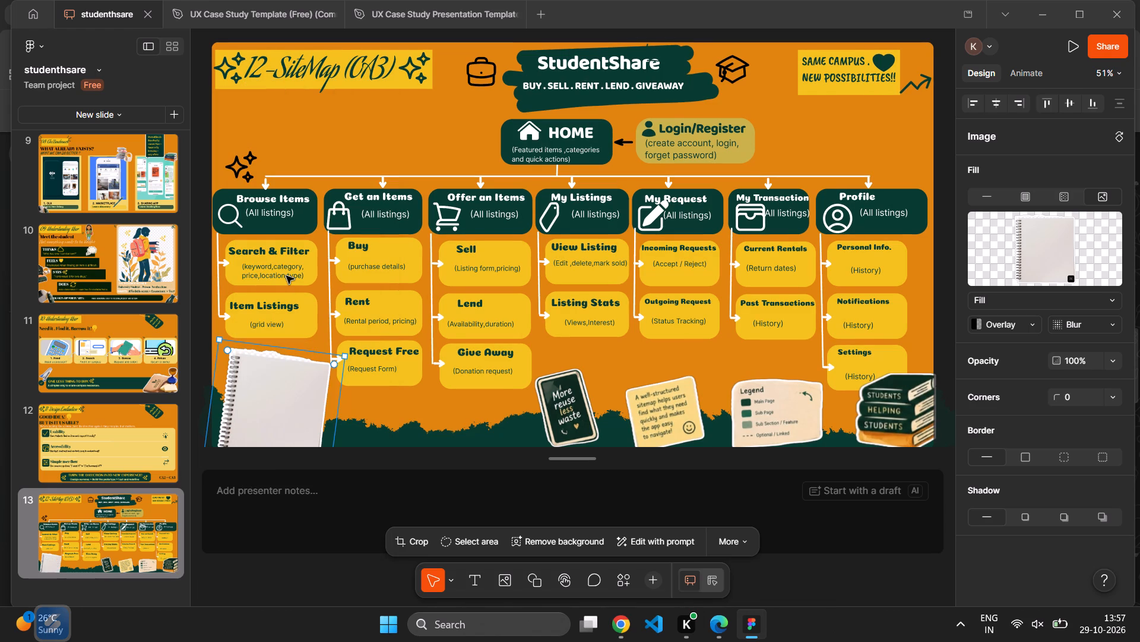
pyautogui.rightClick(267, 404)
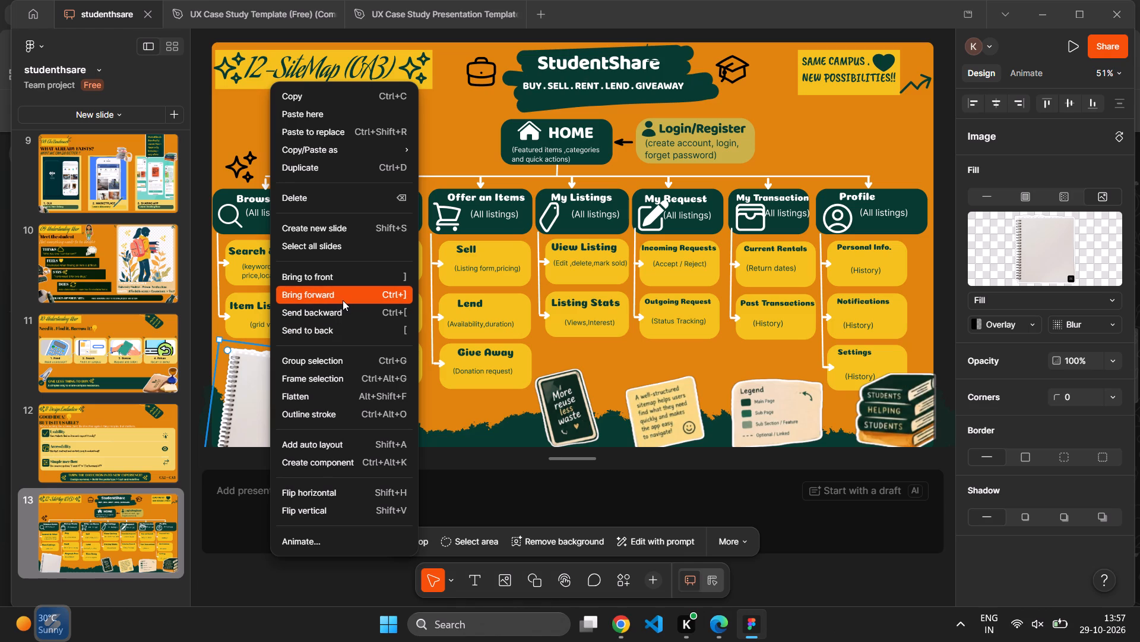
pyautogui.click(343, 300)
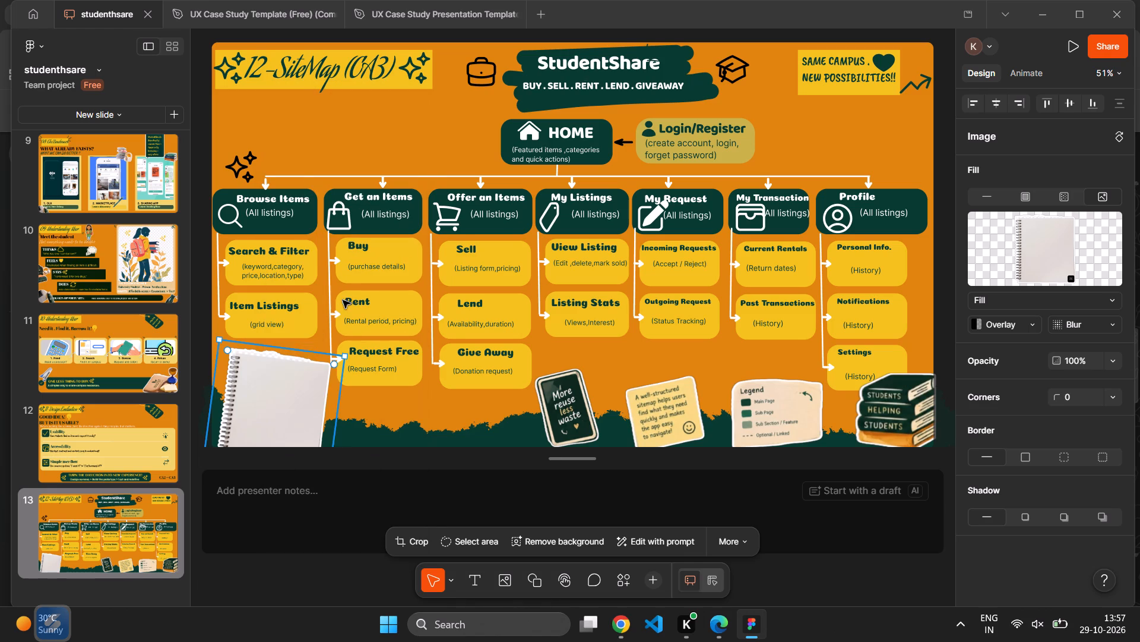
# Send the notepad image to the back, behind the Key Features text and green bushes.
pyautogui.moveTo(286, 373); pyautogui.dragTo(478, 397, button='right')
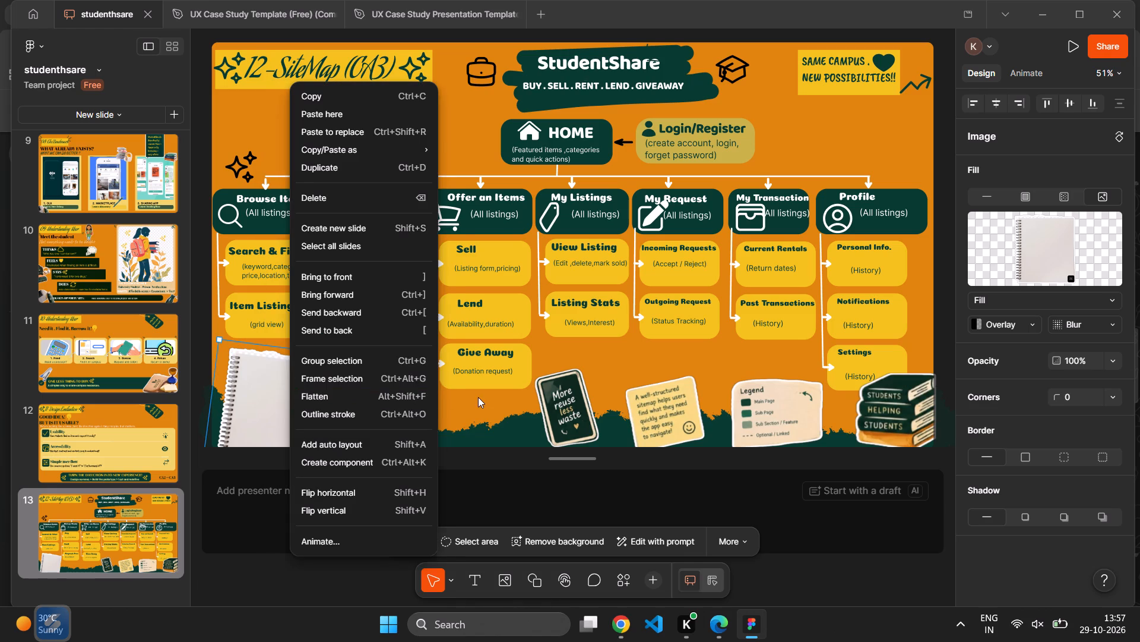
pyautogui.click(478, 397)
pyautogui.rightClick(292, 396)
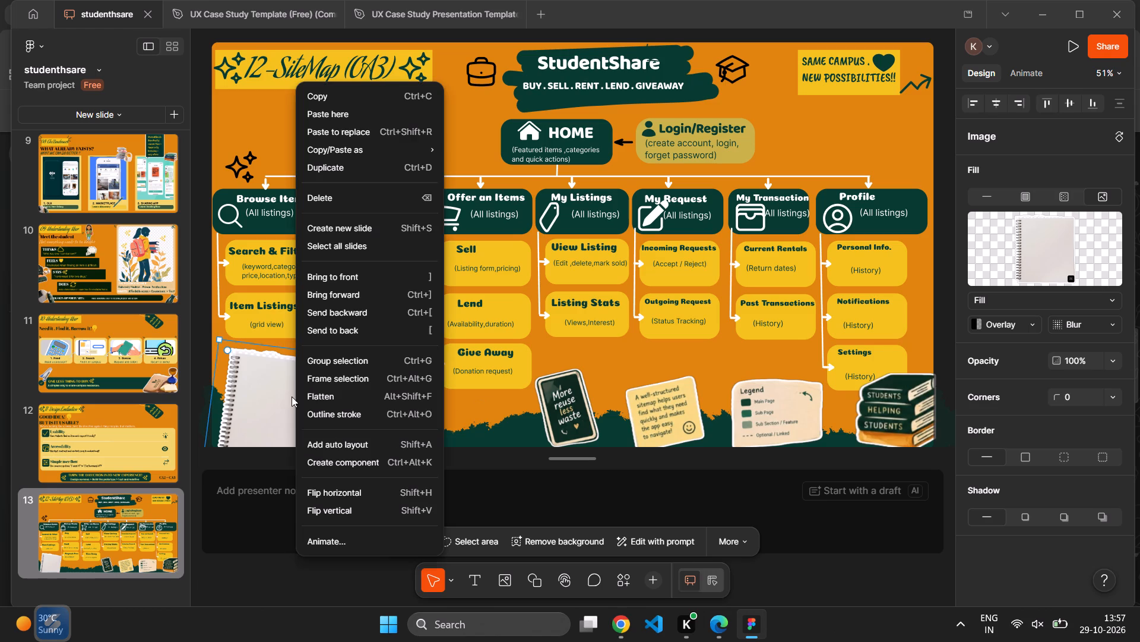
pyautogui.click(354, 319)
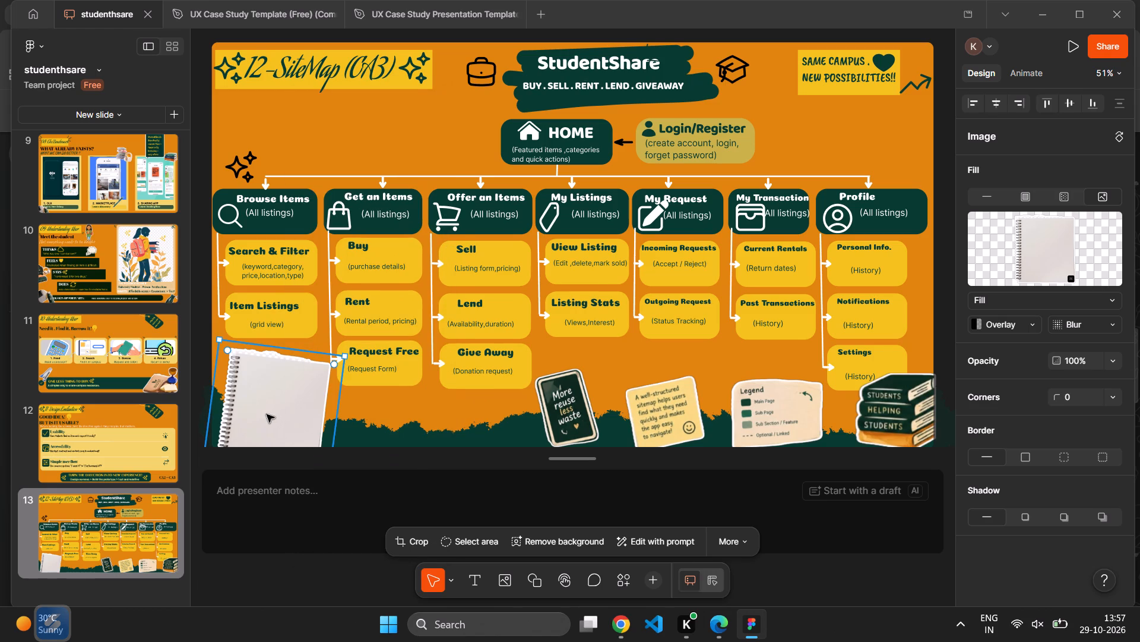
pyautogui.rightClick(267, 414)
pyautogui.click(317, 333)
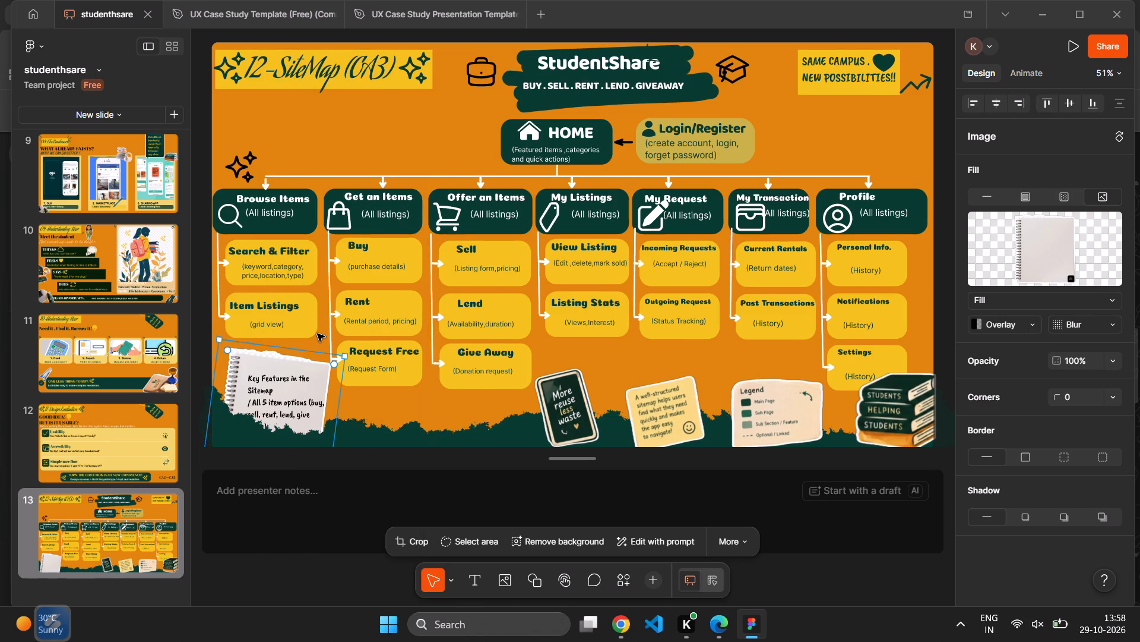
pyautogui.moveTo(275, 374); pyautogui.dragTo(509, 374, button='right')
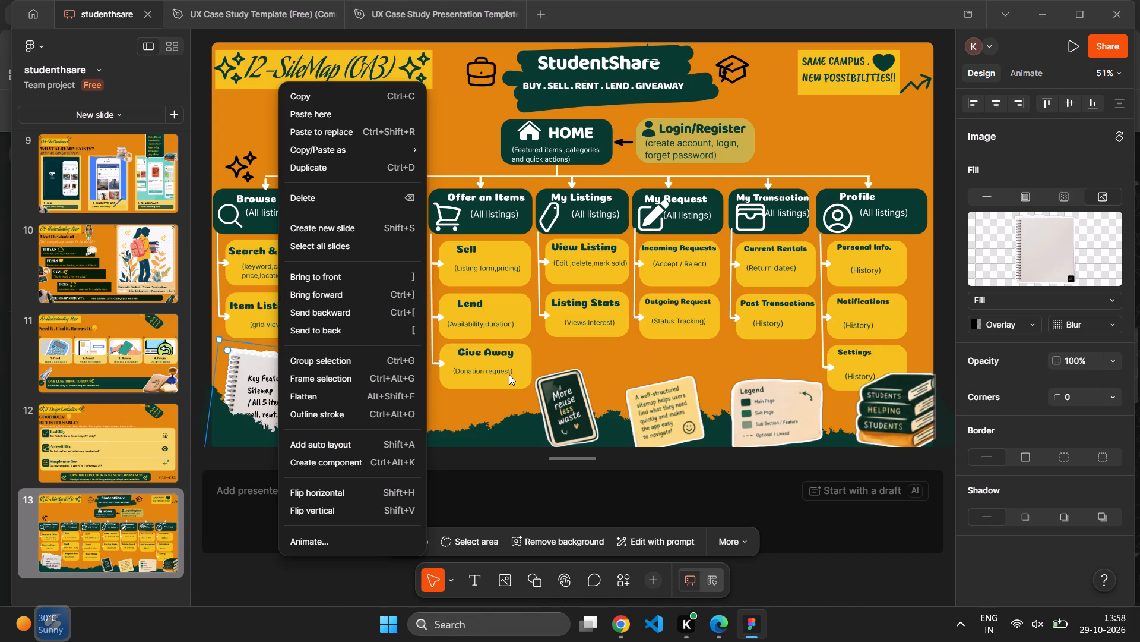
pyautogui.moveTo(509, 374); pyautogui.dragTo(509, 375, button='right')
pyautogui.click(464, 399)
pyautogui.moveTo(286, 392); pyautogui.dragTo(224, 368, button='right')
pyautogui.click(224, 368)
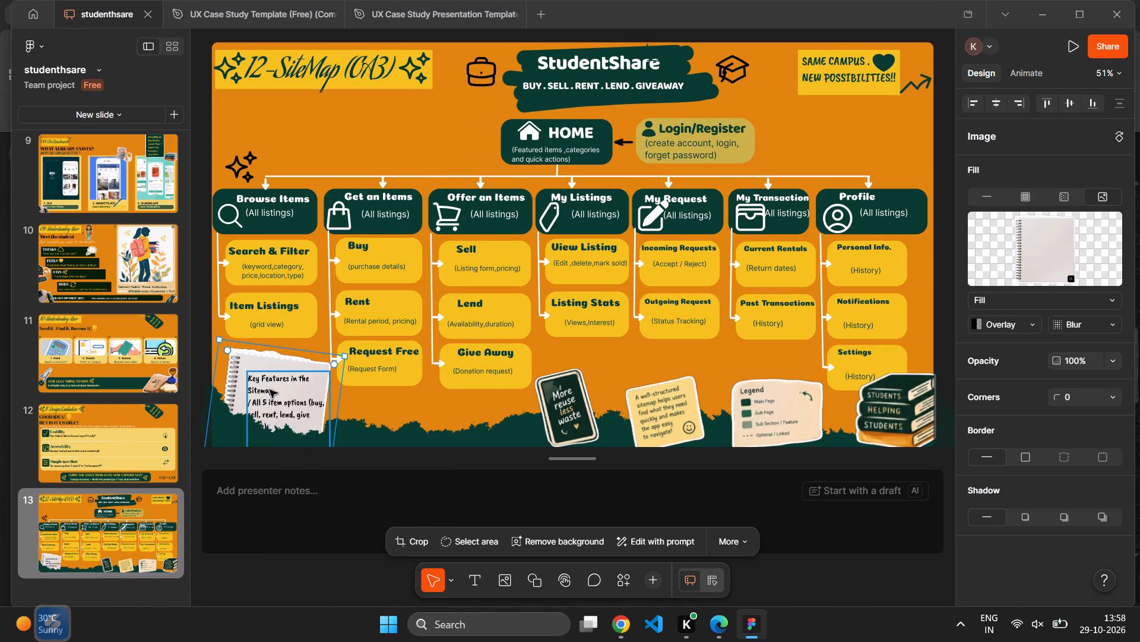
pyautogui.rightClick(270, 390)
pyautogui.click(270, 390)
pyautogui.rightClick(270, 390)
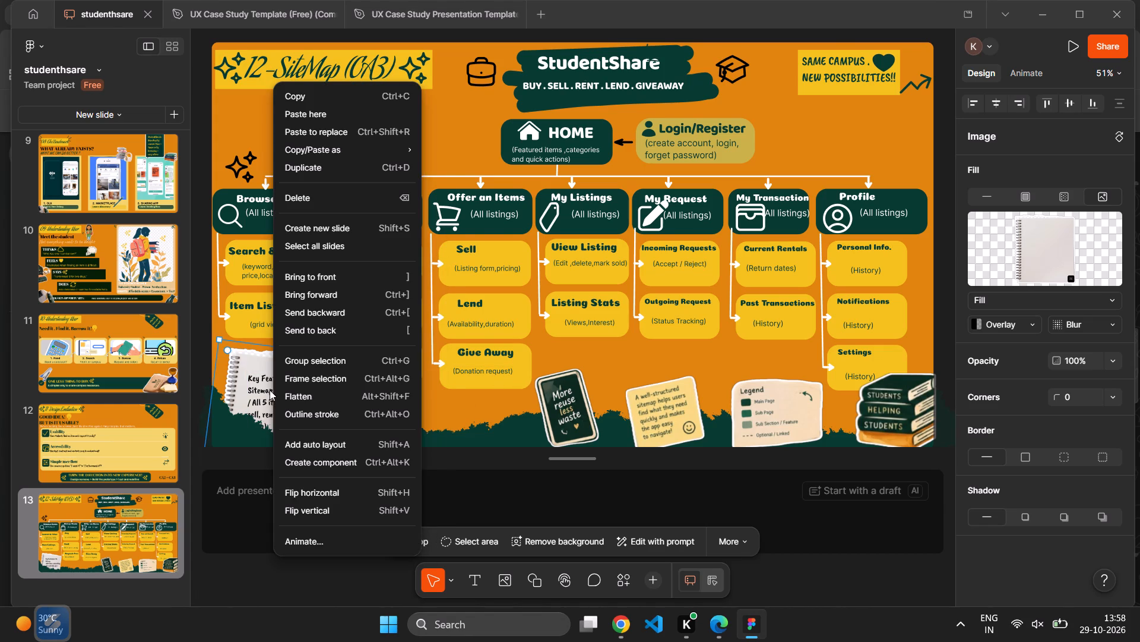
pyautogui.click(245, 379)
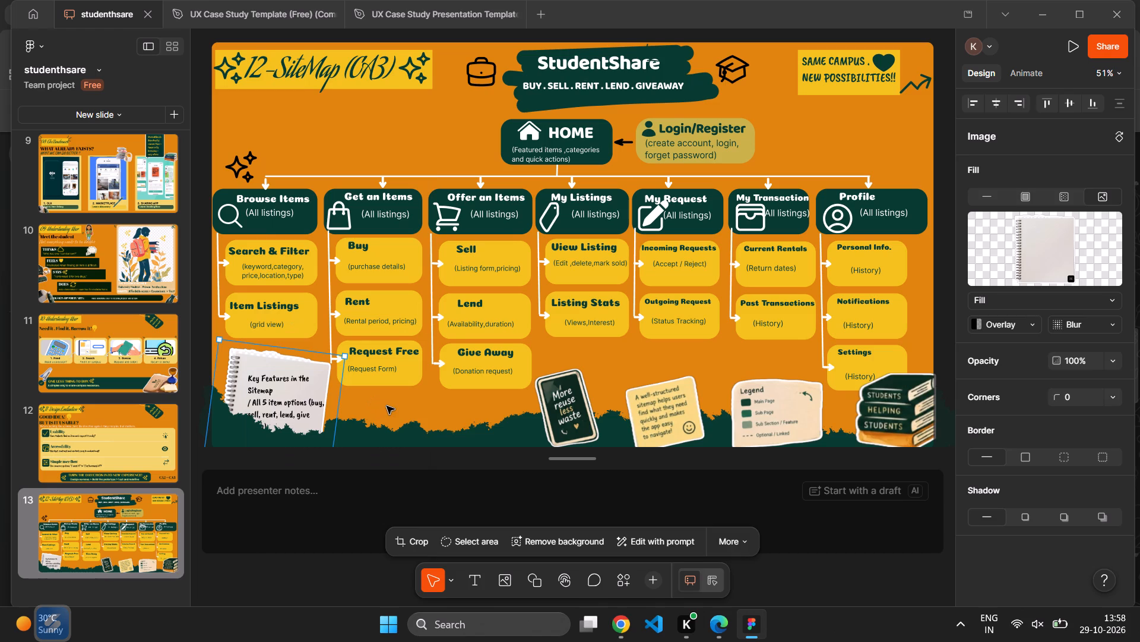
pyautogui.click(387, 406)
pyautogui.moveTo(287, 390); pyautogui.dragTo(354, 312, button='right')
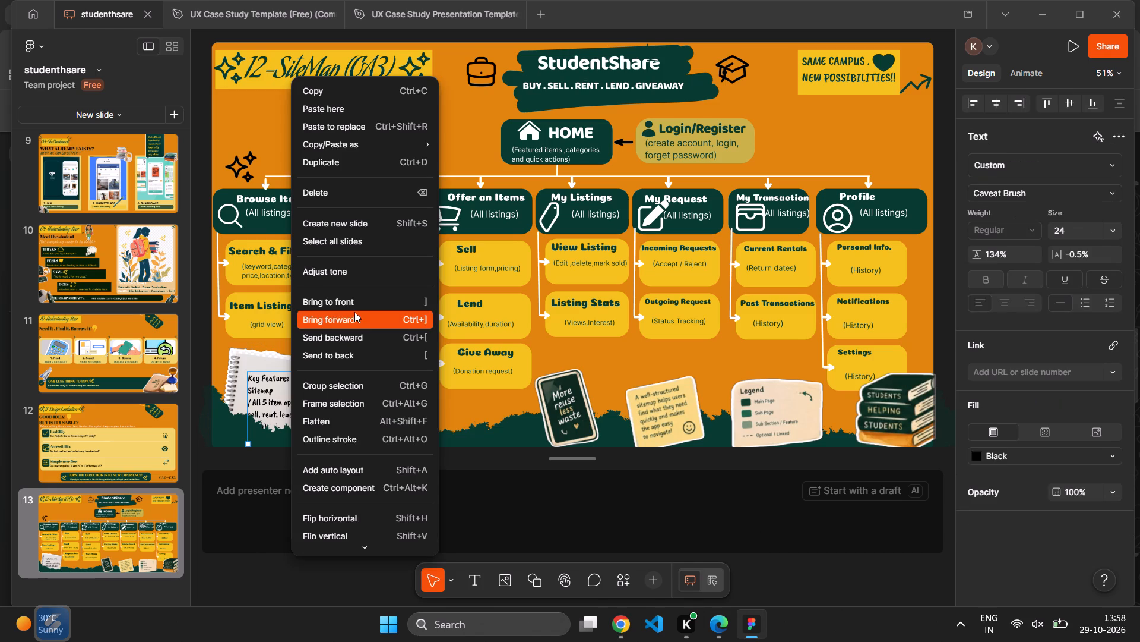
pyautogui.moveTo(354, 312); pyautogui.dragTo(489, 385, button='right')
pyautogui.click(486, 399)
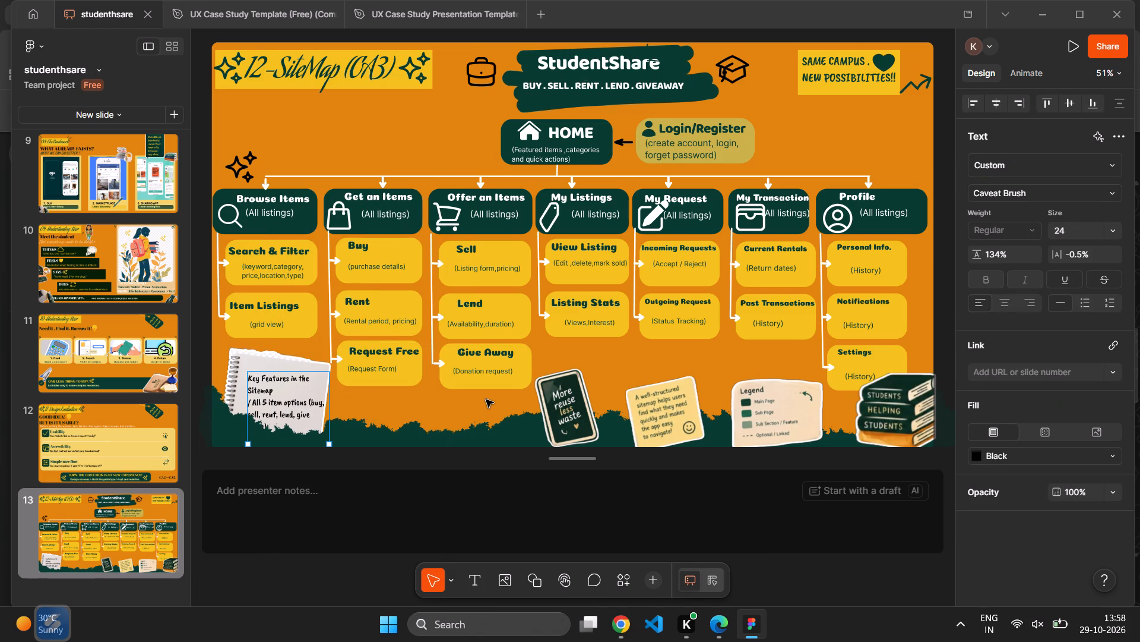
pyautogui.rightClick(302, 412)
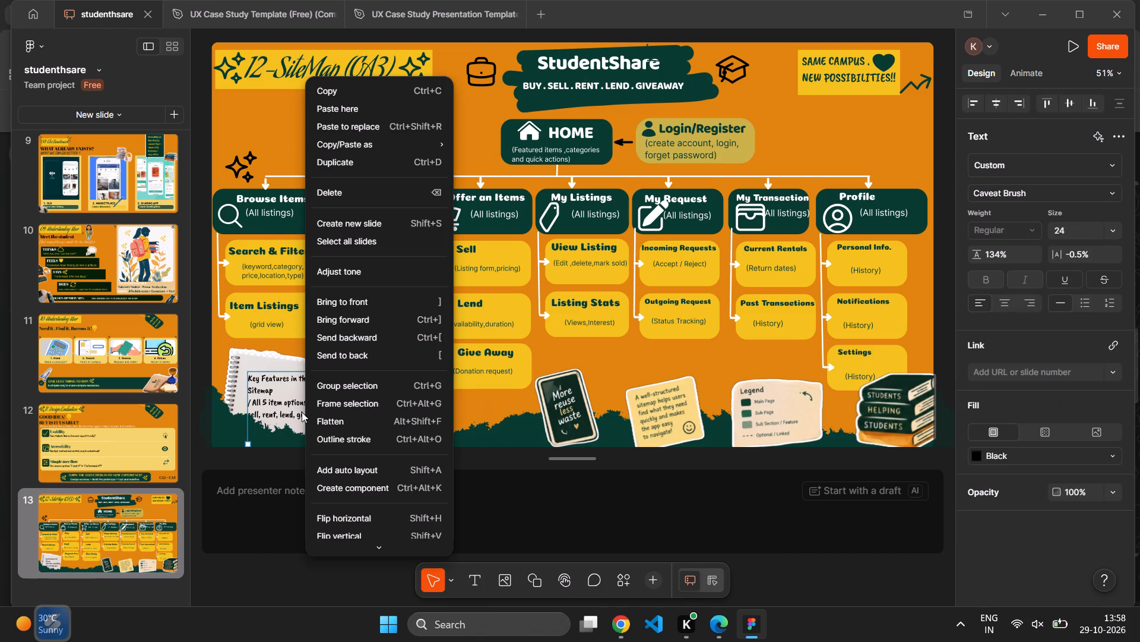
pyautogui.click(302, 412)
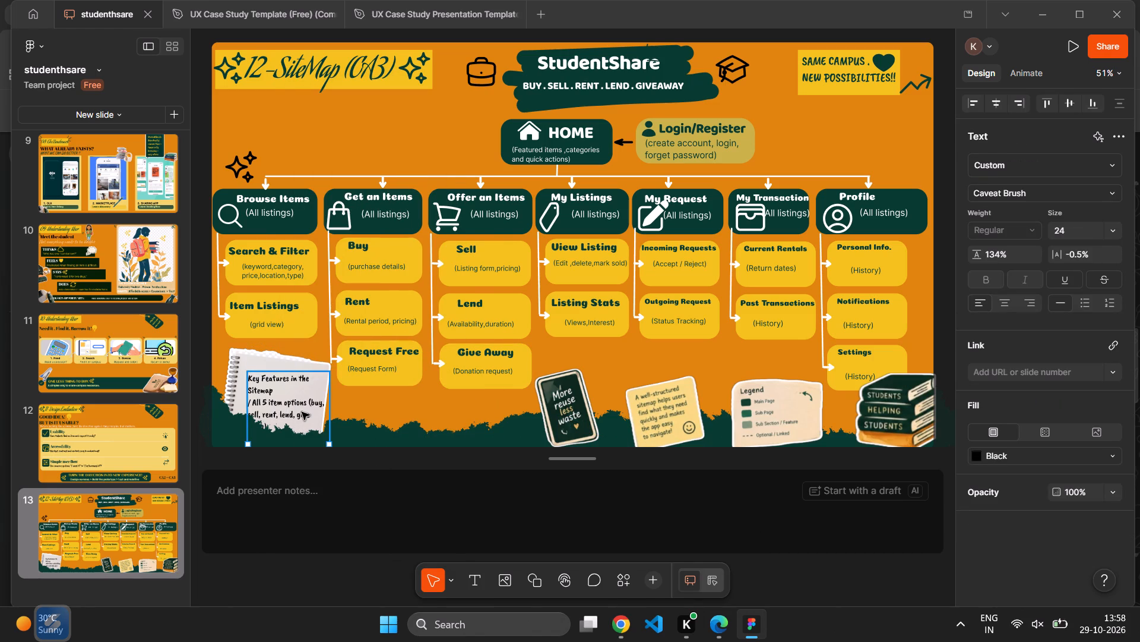
# Move the Key Features text off the notepad, up over the left side of the My Listings column.
pyautogui.moveTo(302, 412); pyautogui.dragTo(522, 275)
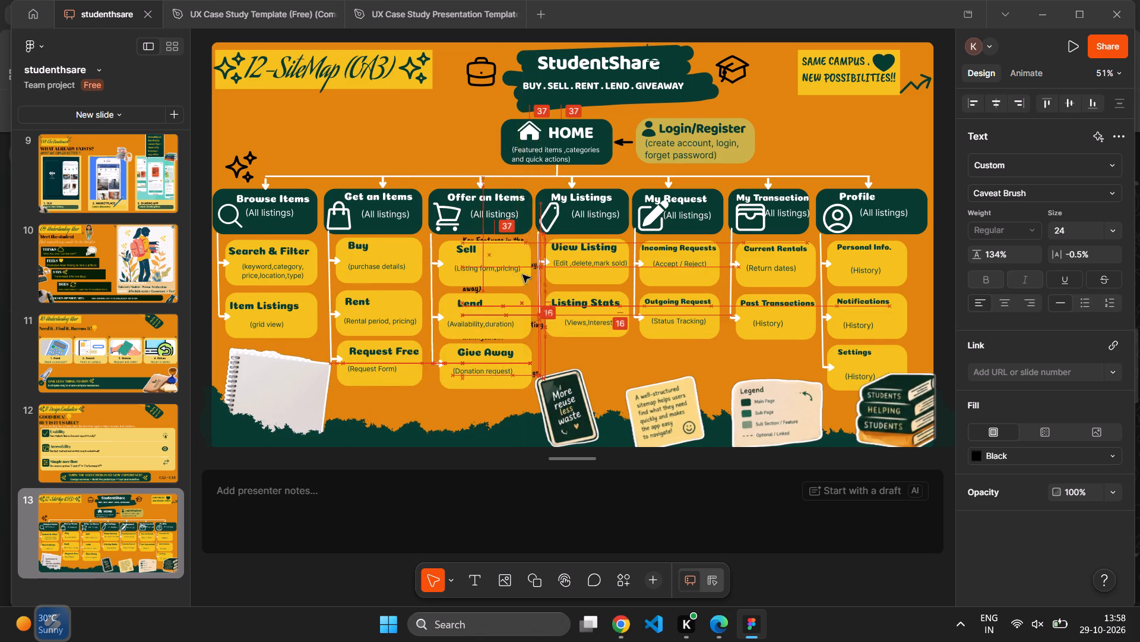
pyautogui.moveTo(522, 275); pyautogui.dragTo(579, 269)
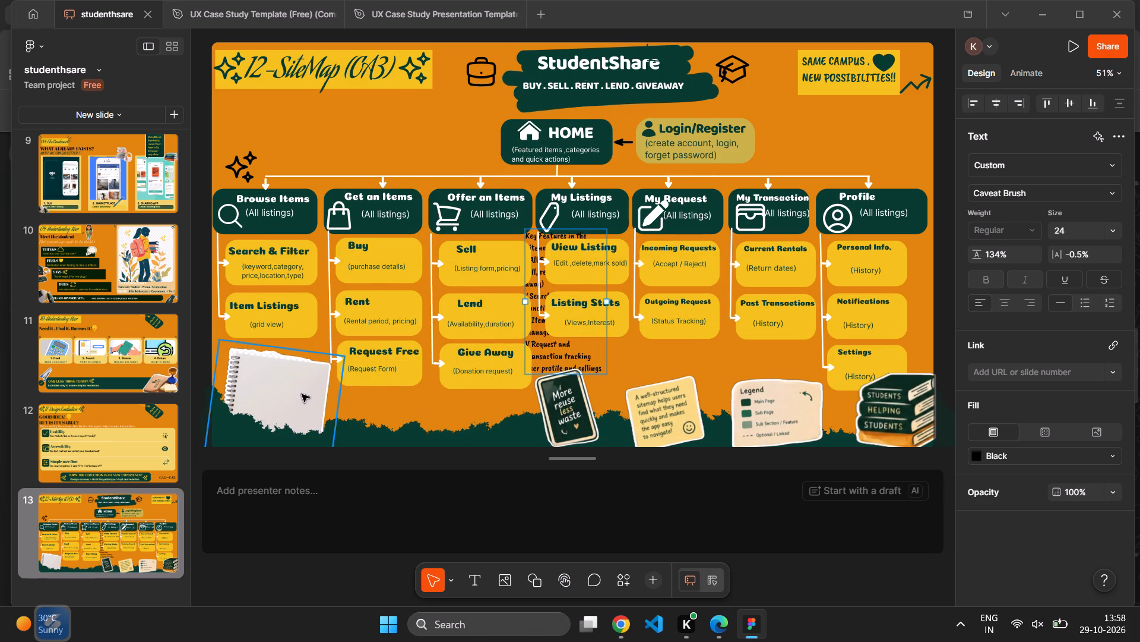
# Send the narrow green bush vector path at the slide's lower-left corner to the back.
pyautogui.click(258, 435)
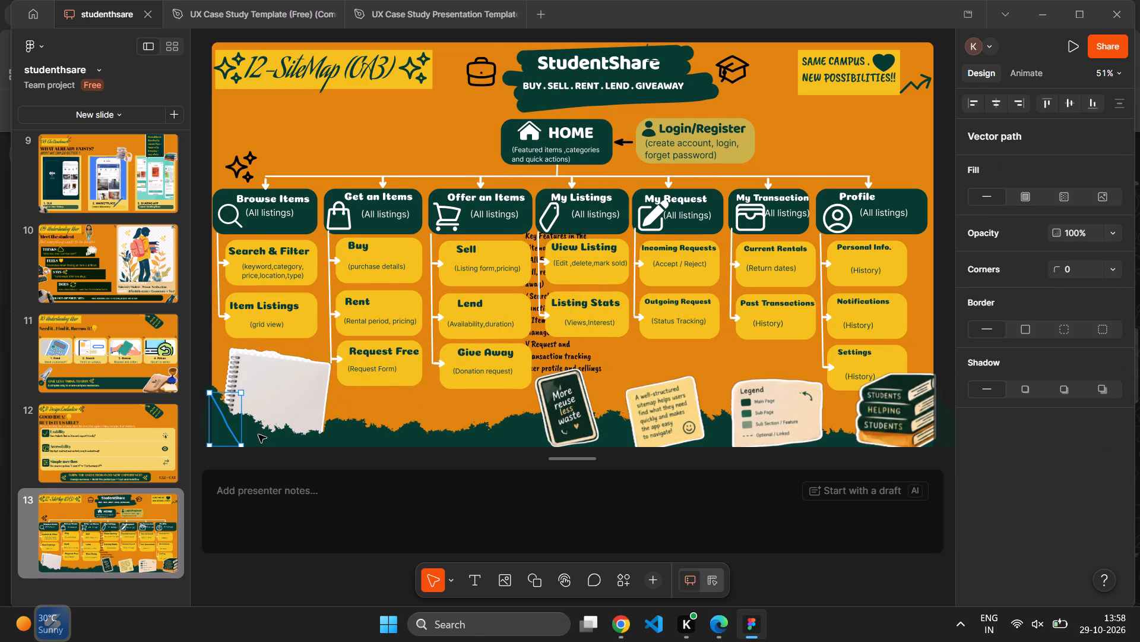
pyautogui.rightClick(258, 435)
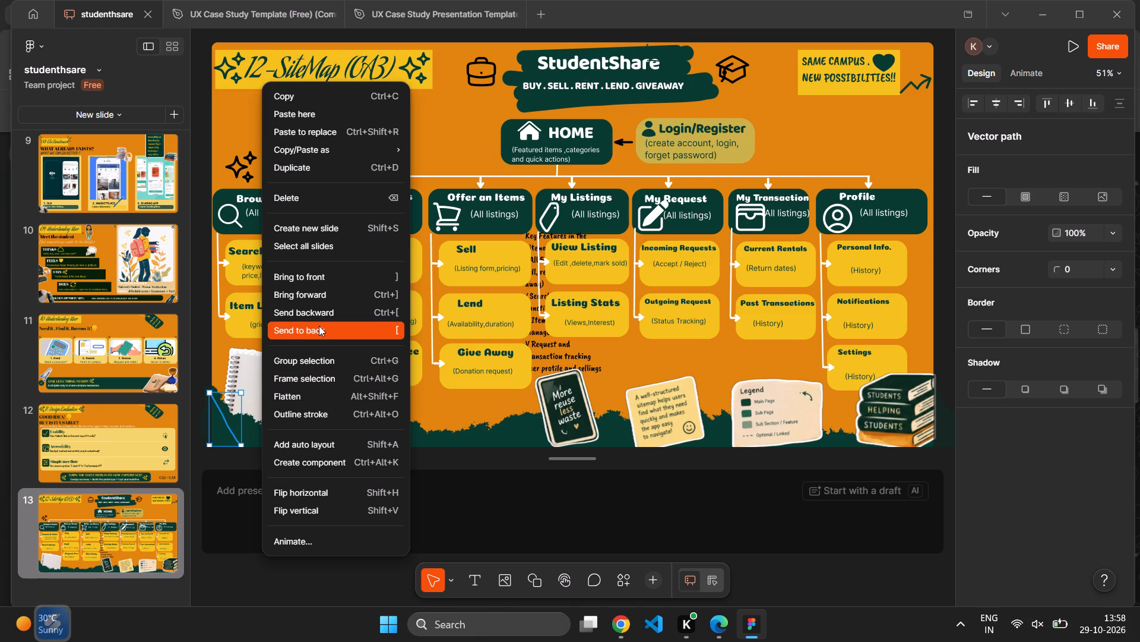
pyautogui.click(319, 326)
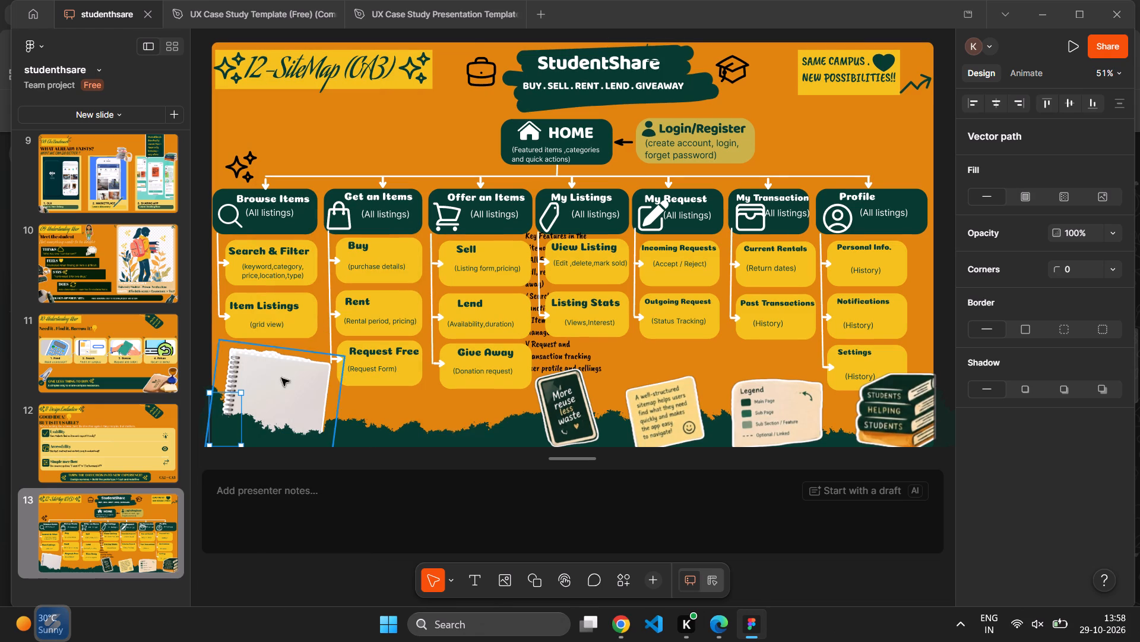
# Send the remaining green bush vector paths that cover the notepad's lower part to the back, one after another.
pyautogui.rightClick(261, 429)
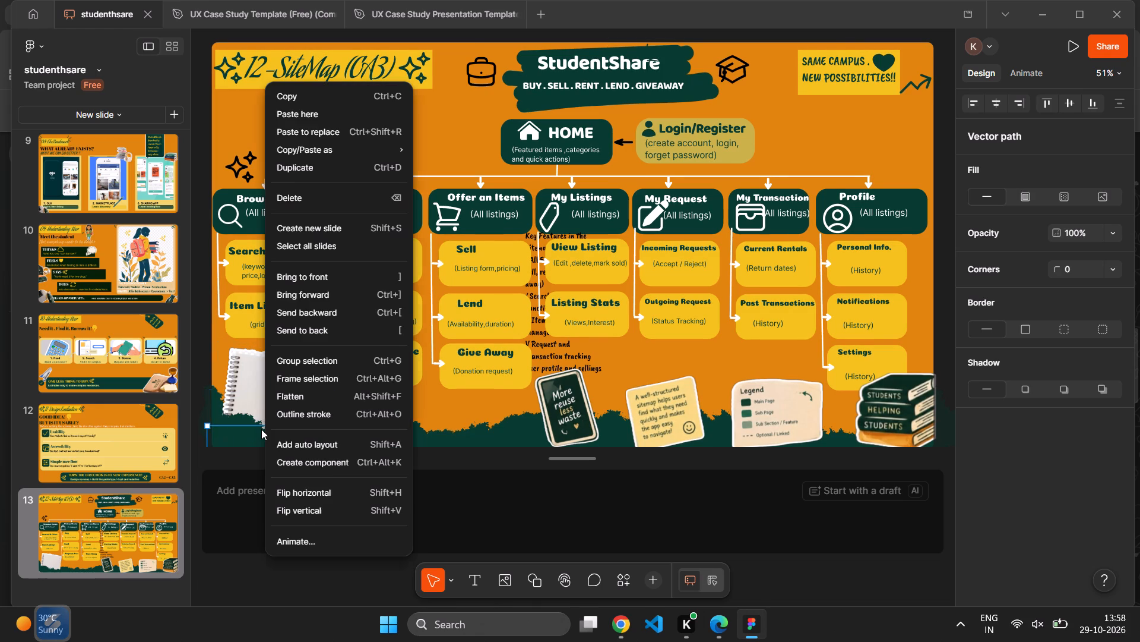
pyautogui.click(313, 328)
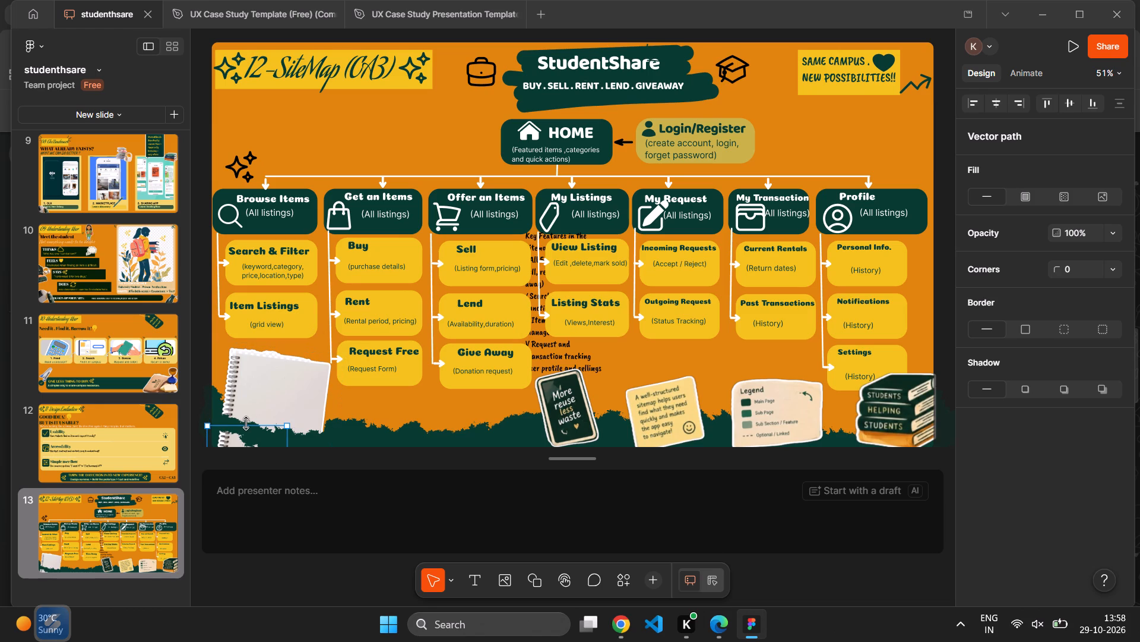
pyautogui.rightClick(254, 435)
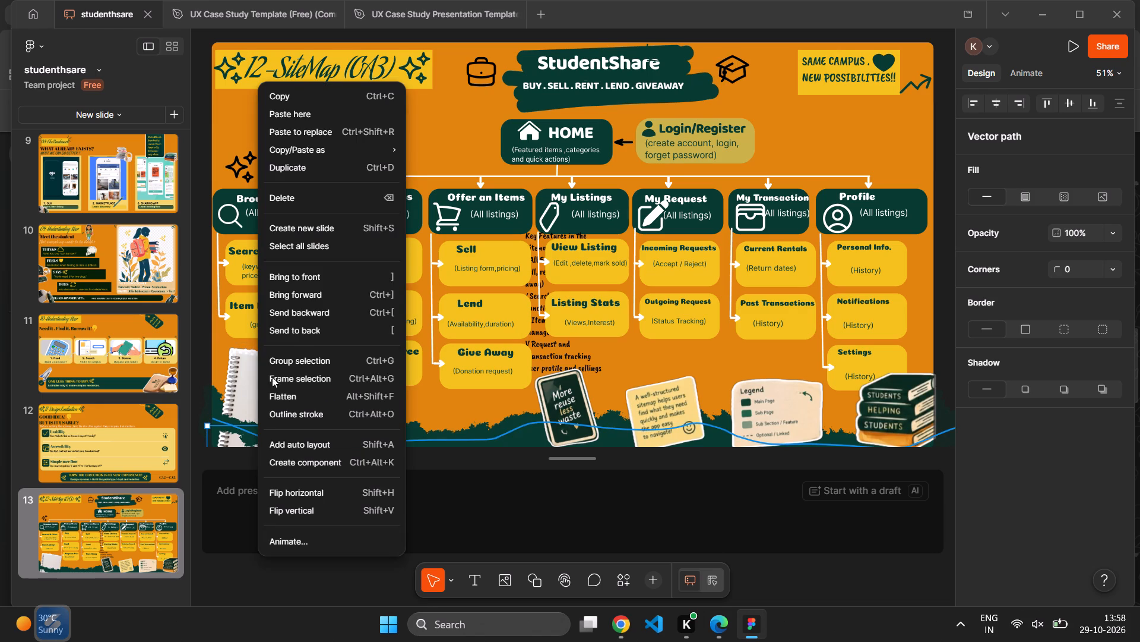
pyautogui.click(312, 332)
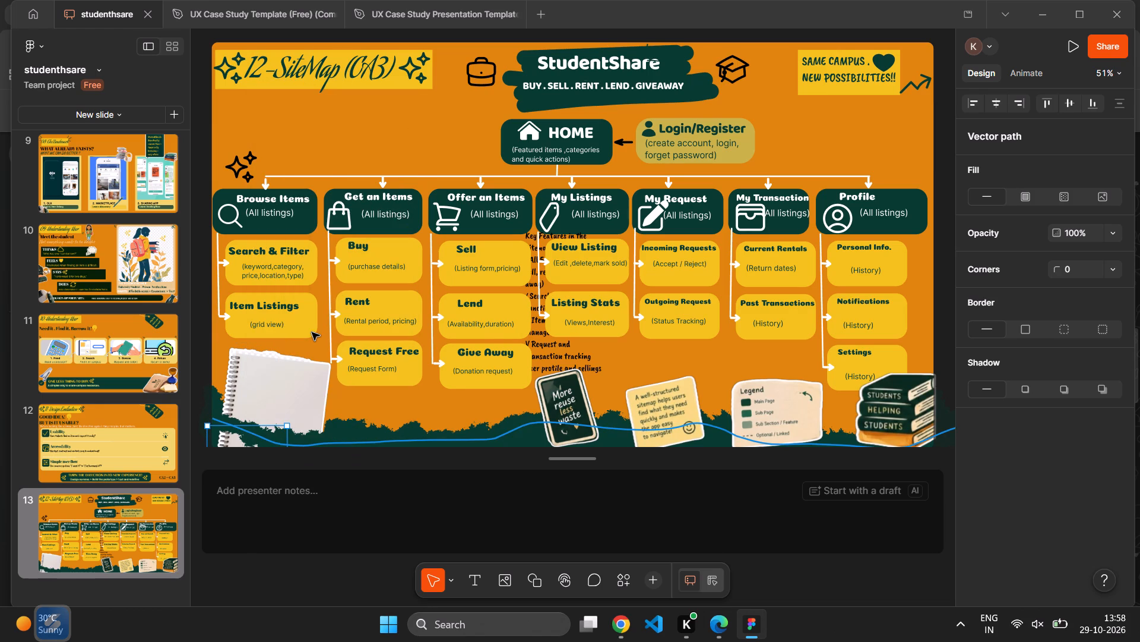
pyautogui.click(246, 431)
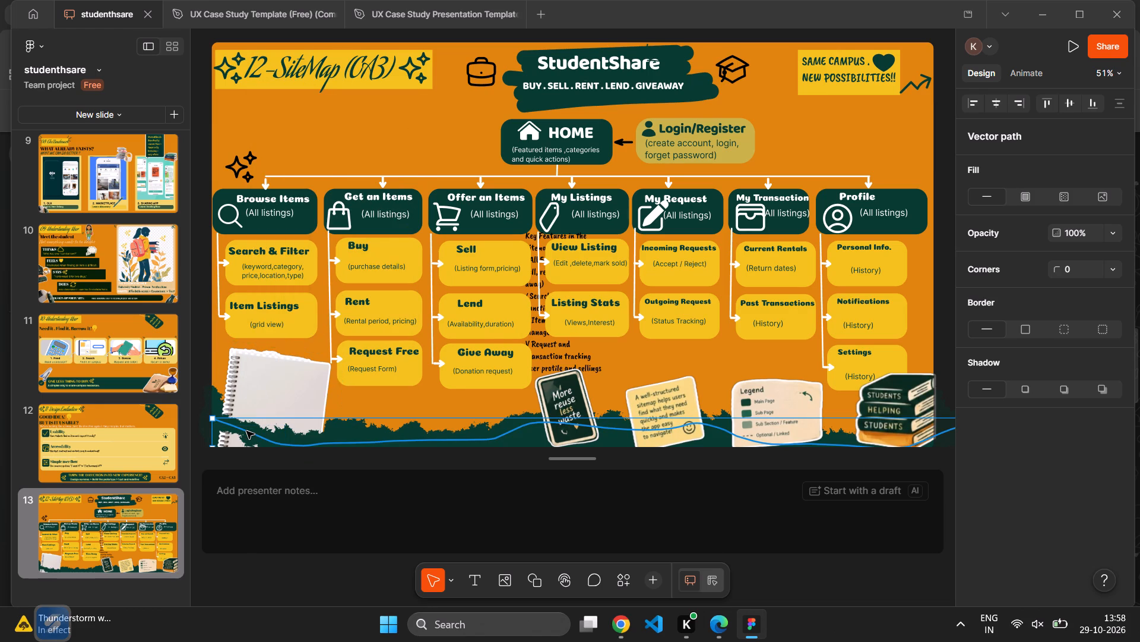
pyautogui.rightClick(246, 431)
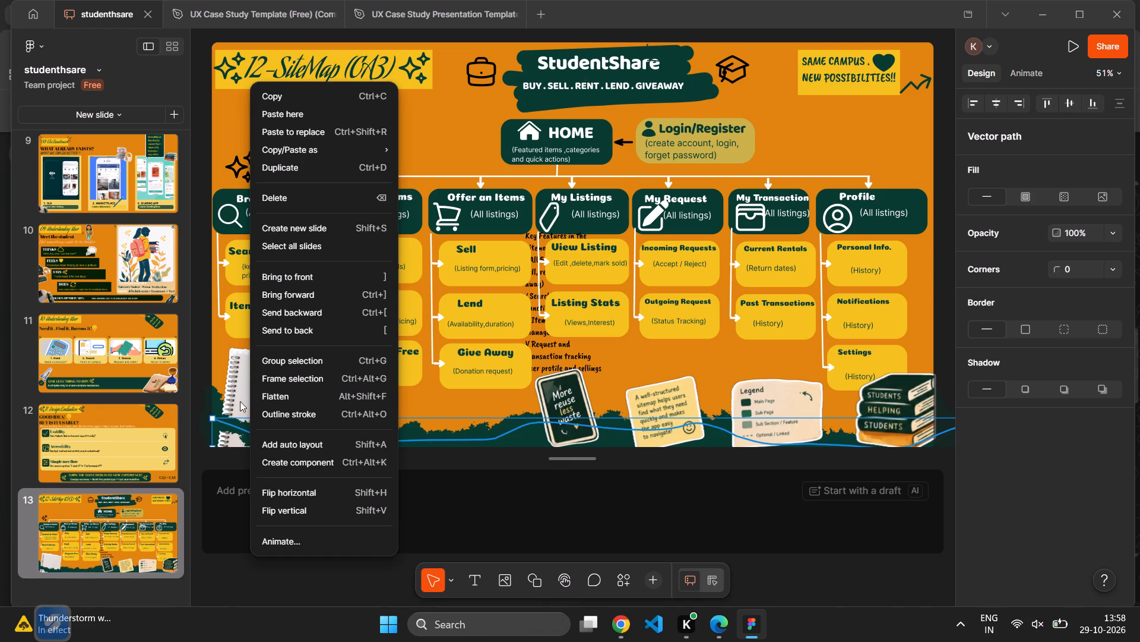
pyautogui.click(282, 328)
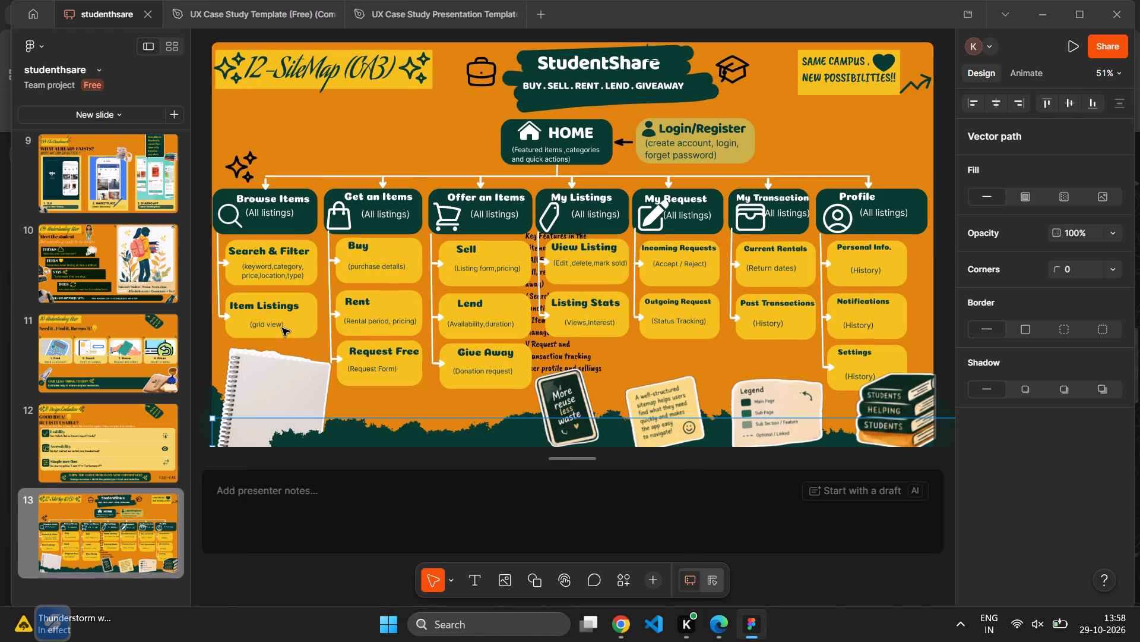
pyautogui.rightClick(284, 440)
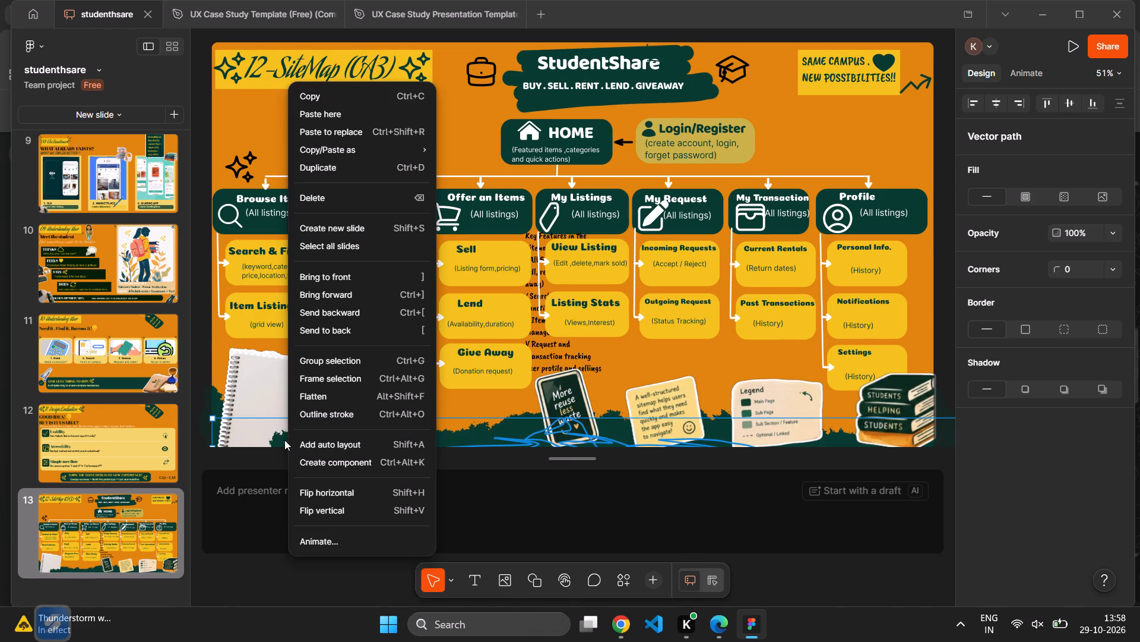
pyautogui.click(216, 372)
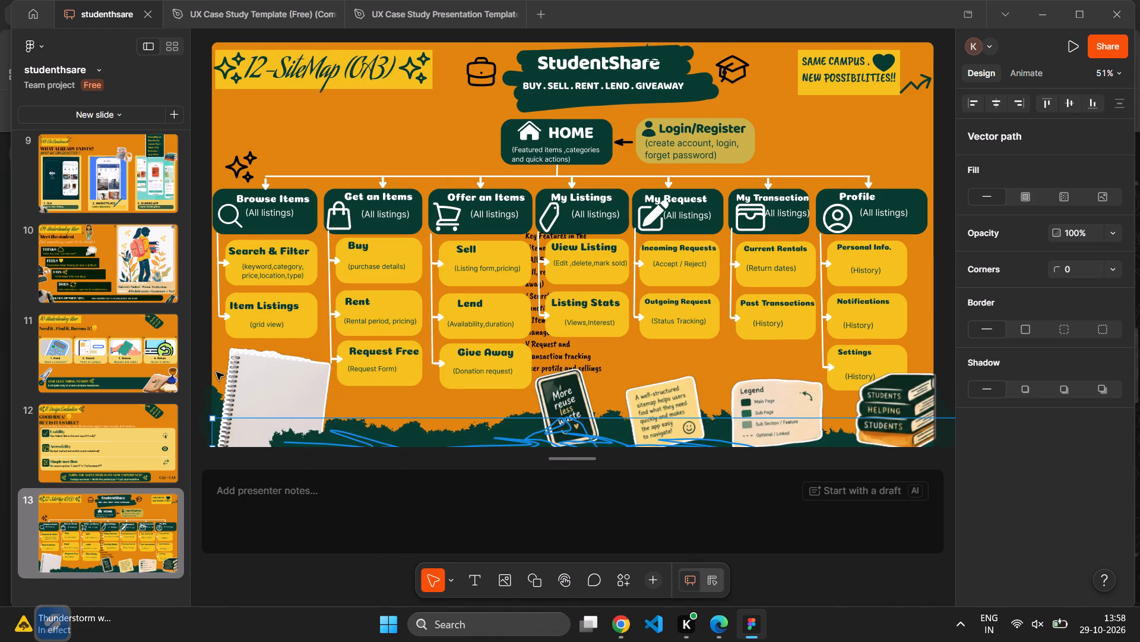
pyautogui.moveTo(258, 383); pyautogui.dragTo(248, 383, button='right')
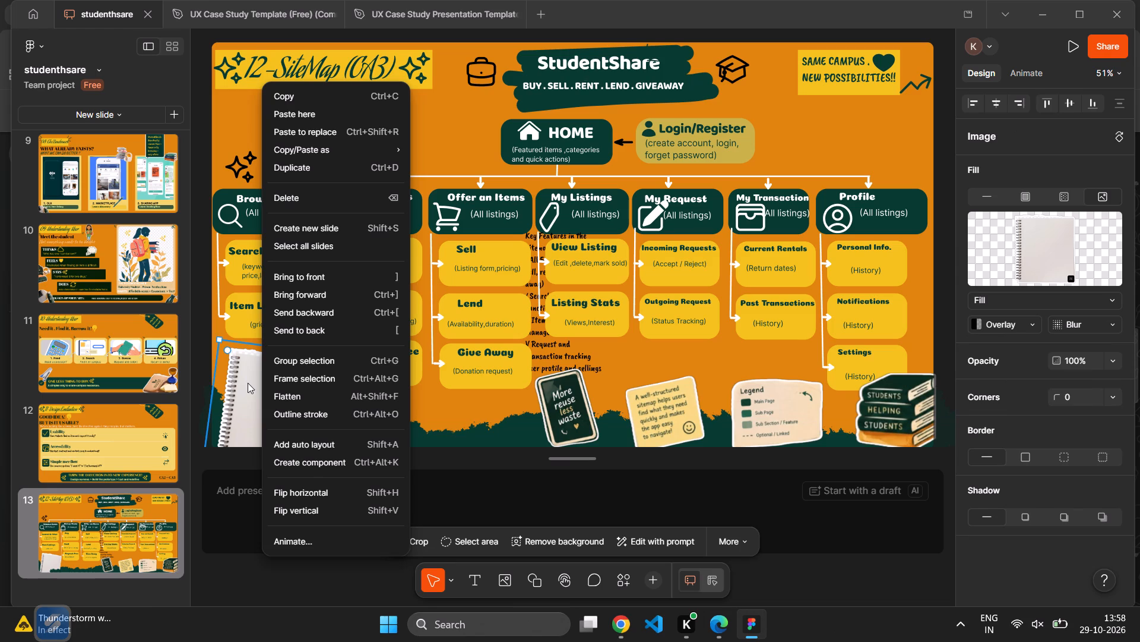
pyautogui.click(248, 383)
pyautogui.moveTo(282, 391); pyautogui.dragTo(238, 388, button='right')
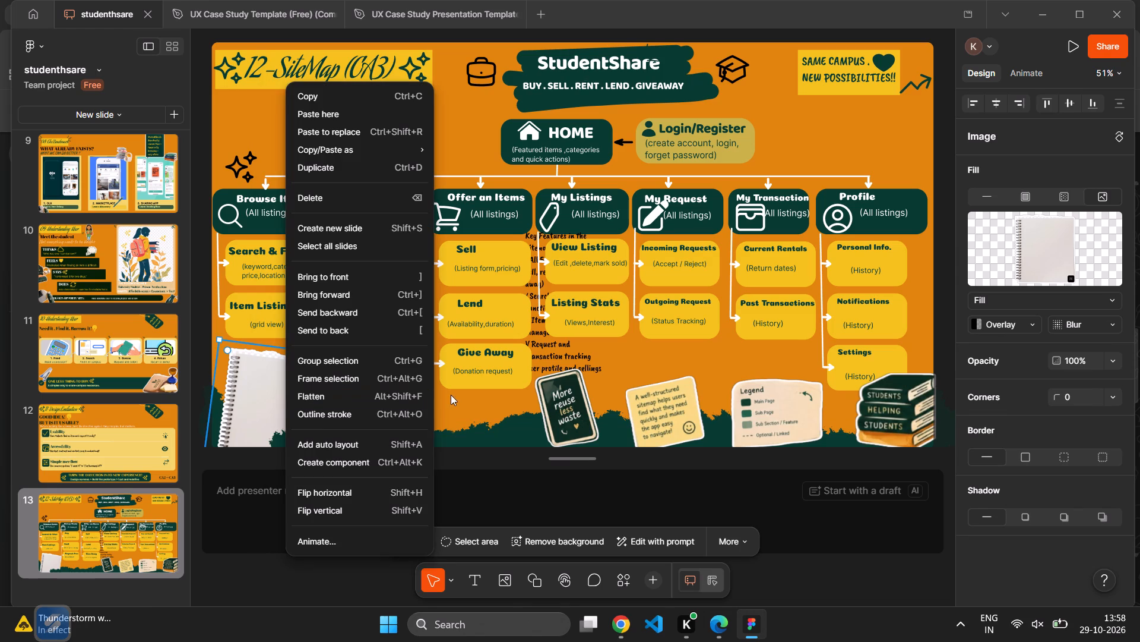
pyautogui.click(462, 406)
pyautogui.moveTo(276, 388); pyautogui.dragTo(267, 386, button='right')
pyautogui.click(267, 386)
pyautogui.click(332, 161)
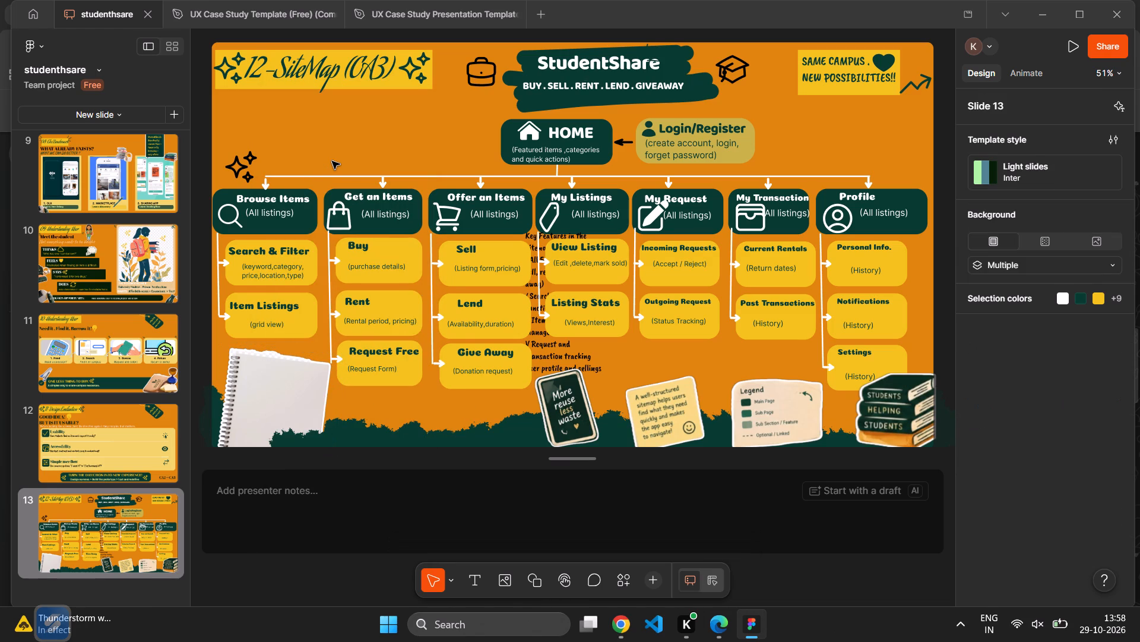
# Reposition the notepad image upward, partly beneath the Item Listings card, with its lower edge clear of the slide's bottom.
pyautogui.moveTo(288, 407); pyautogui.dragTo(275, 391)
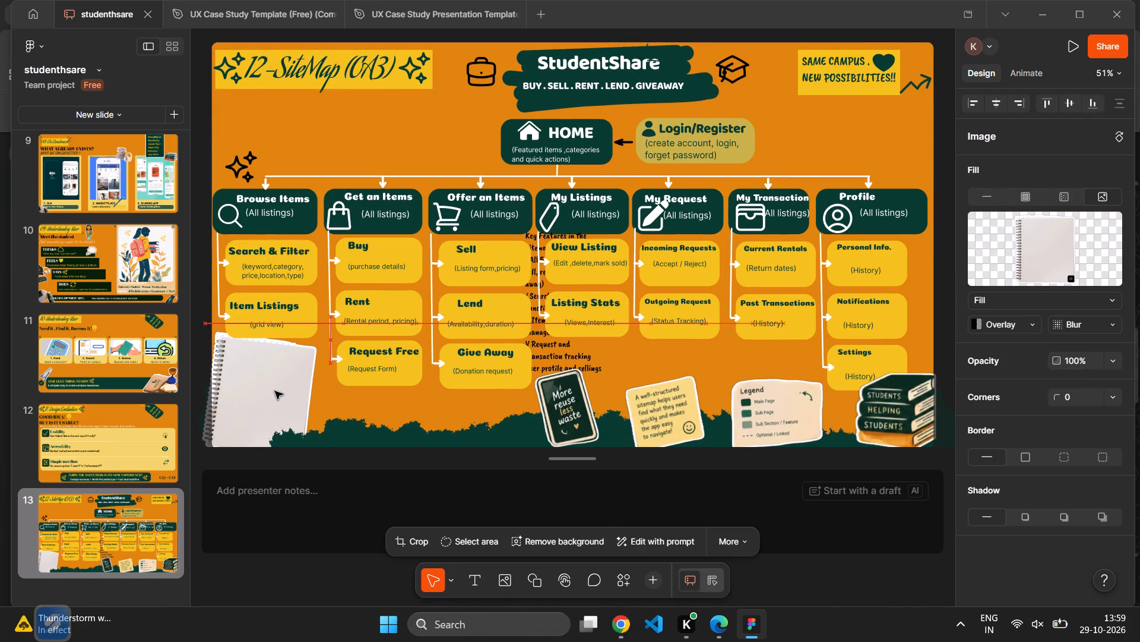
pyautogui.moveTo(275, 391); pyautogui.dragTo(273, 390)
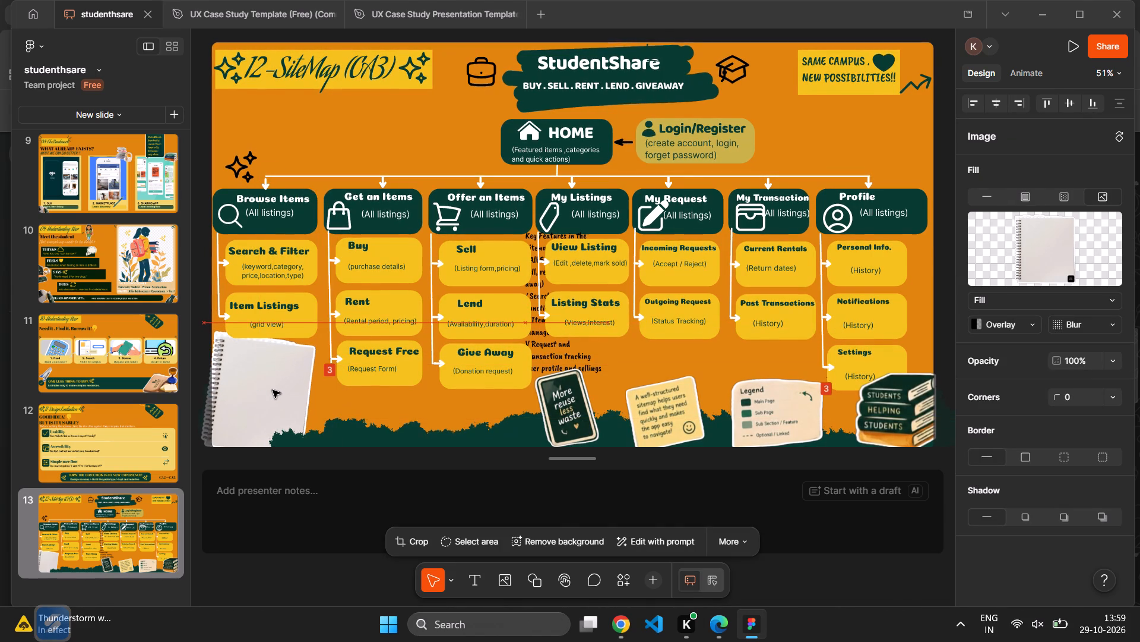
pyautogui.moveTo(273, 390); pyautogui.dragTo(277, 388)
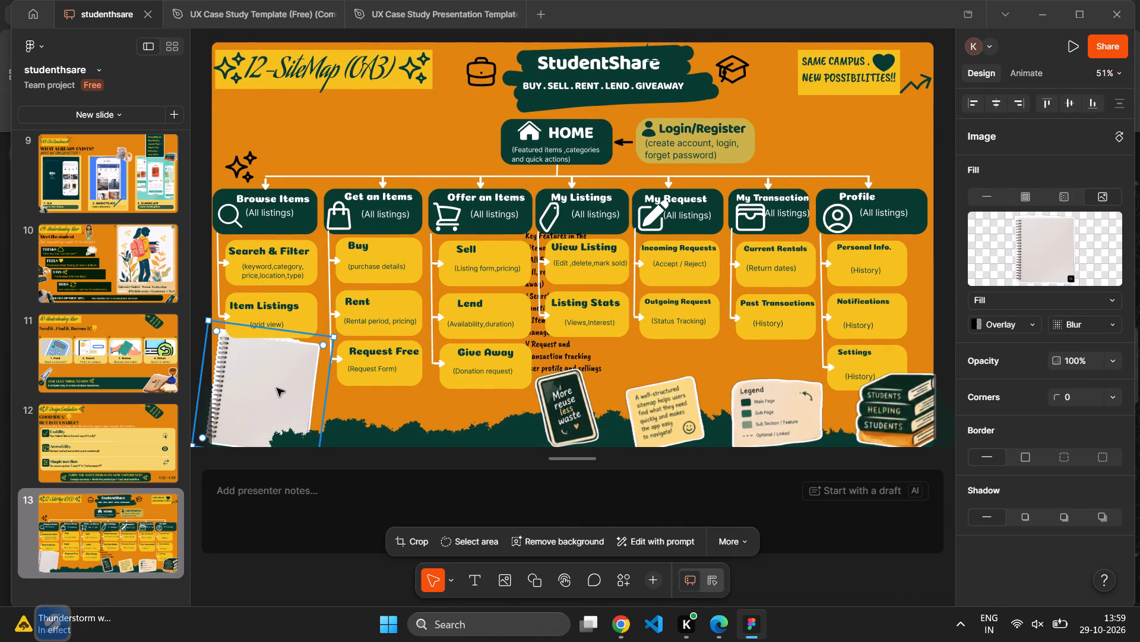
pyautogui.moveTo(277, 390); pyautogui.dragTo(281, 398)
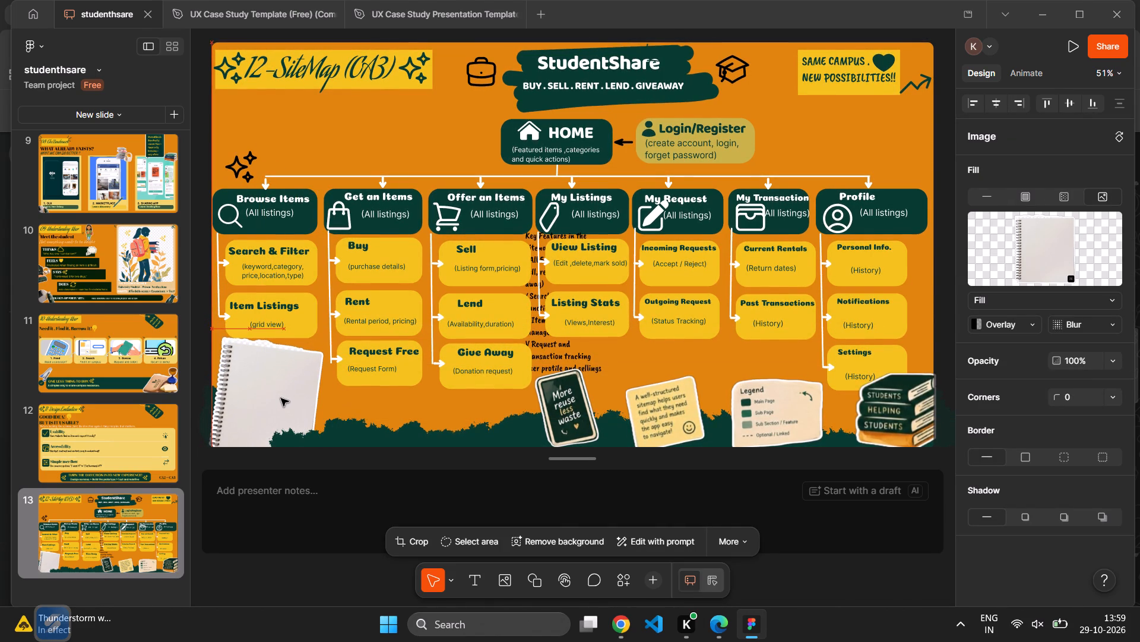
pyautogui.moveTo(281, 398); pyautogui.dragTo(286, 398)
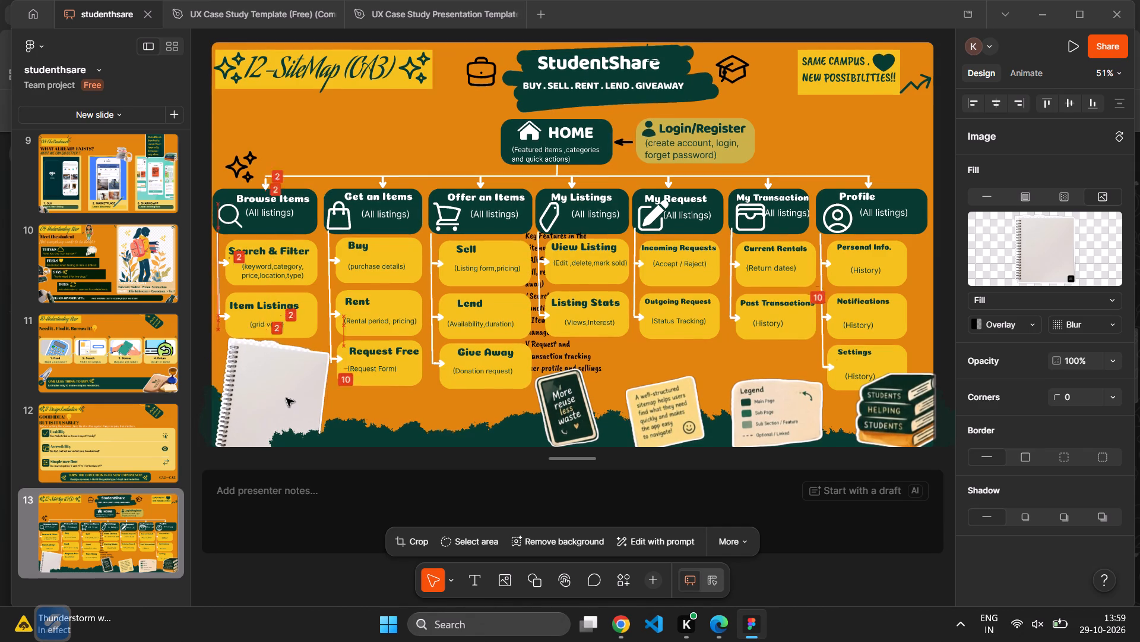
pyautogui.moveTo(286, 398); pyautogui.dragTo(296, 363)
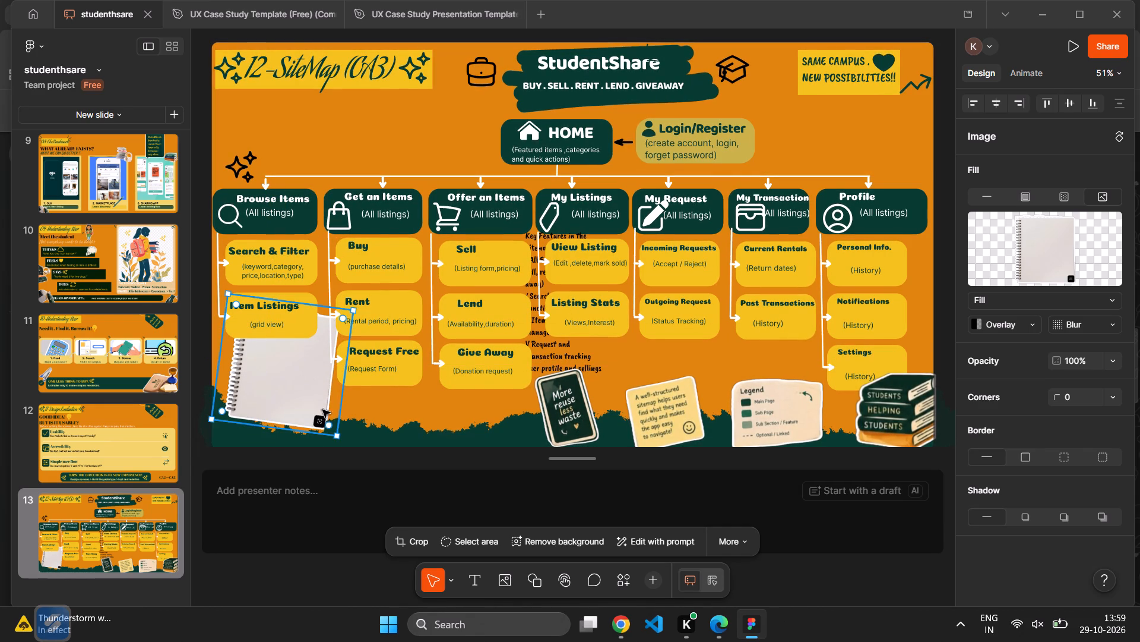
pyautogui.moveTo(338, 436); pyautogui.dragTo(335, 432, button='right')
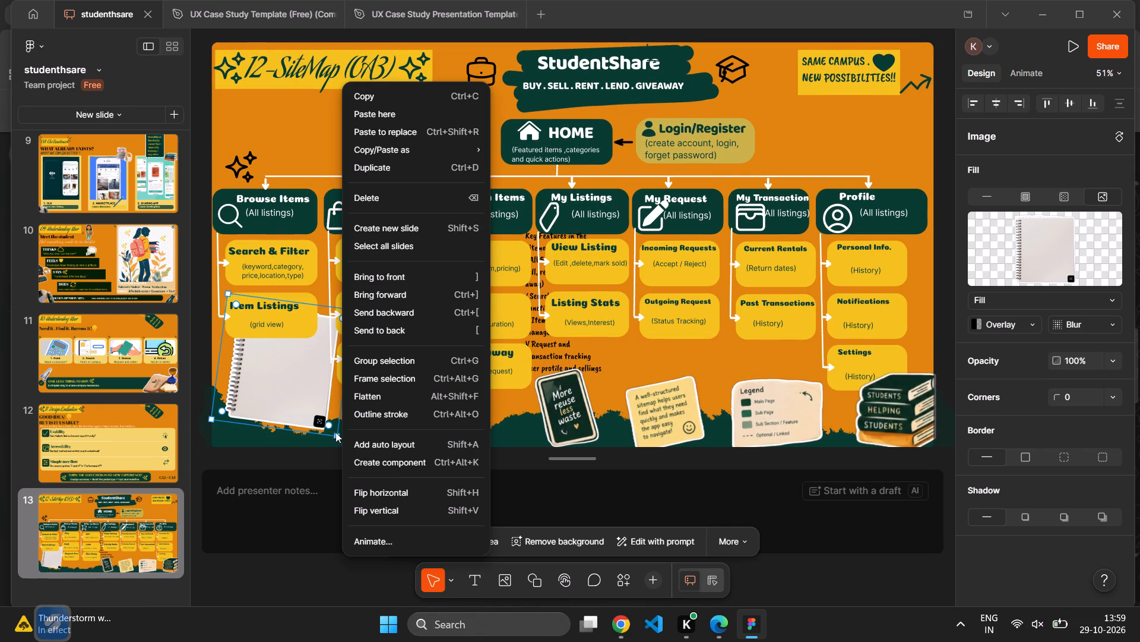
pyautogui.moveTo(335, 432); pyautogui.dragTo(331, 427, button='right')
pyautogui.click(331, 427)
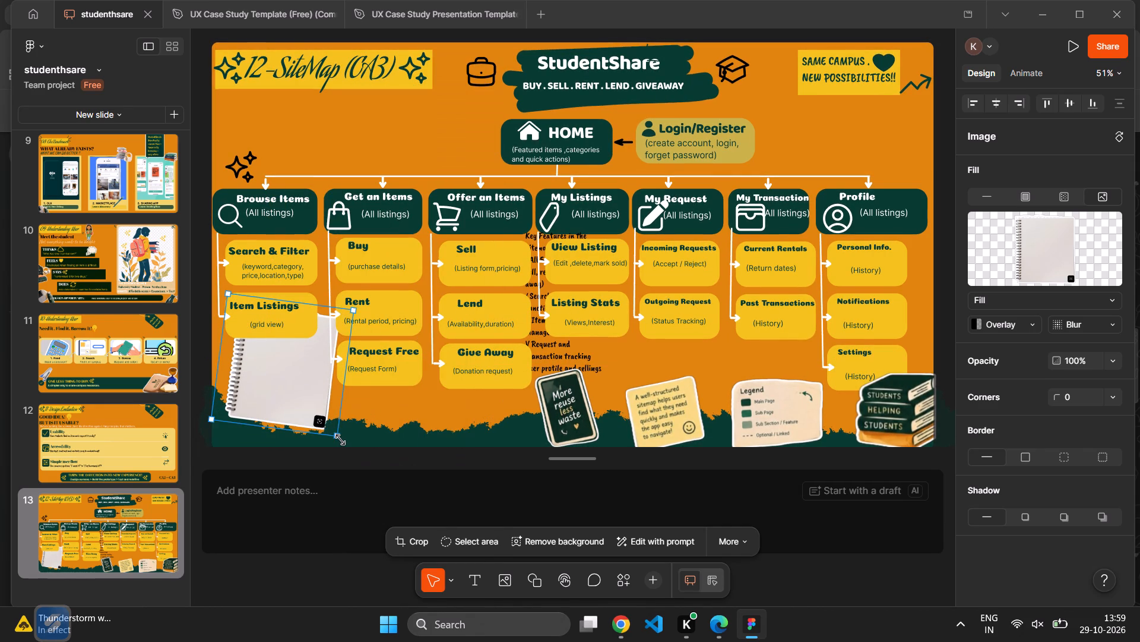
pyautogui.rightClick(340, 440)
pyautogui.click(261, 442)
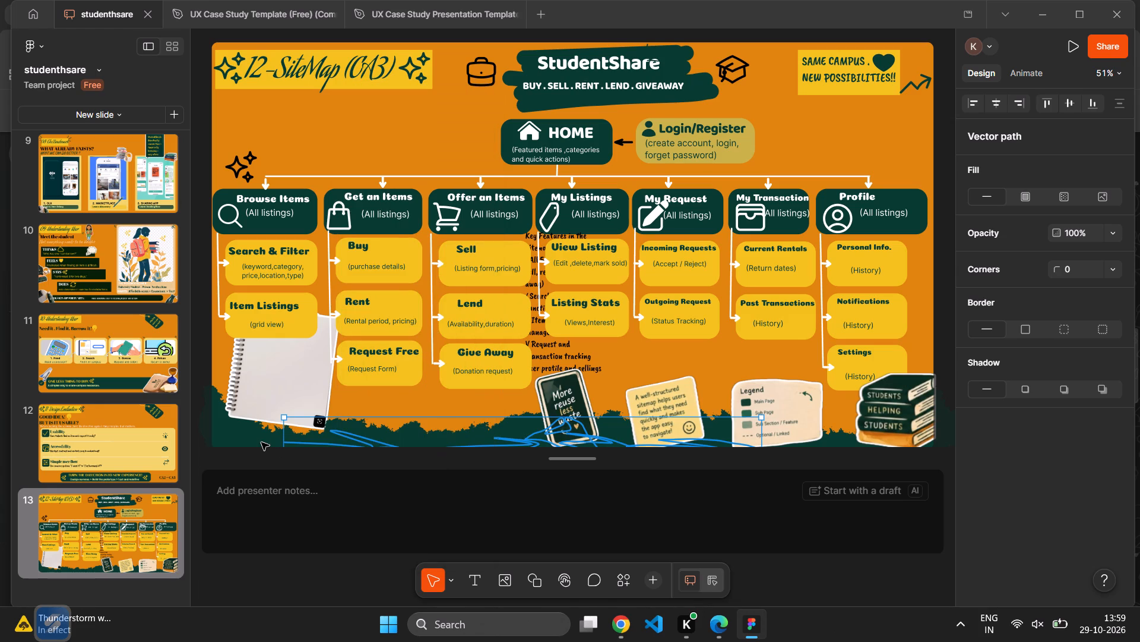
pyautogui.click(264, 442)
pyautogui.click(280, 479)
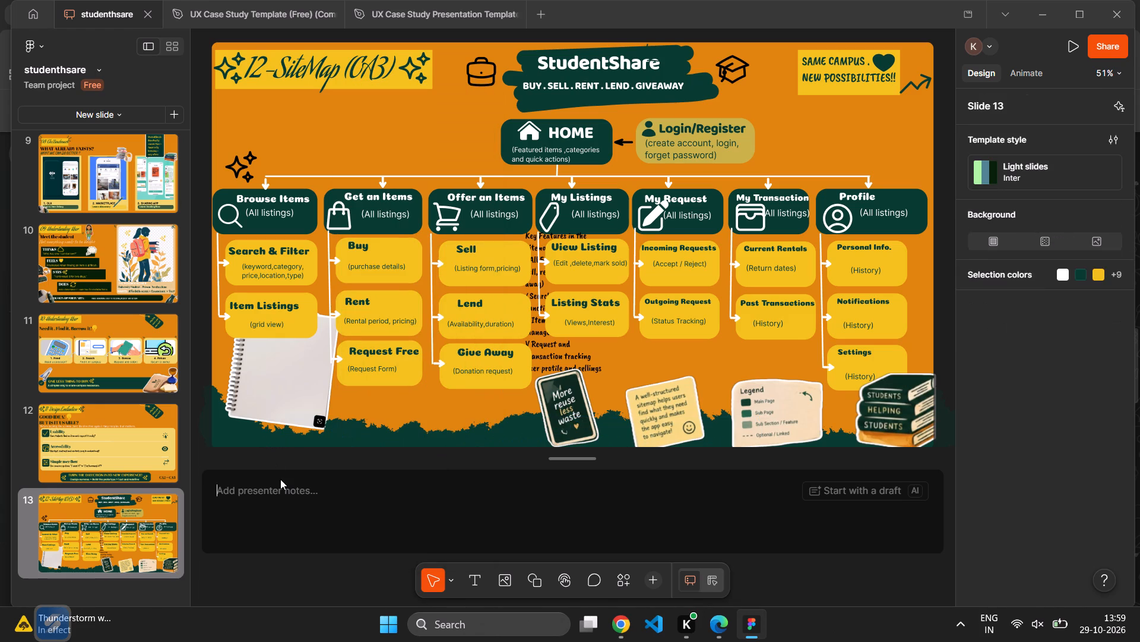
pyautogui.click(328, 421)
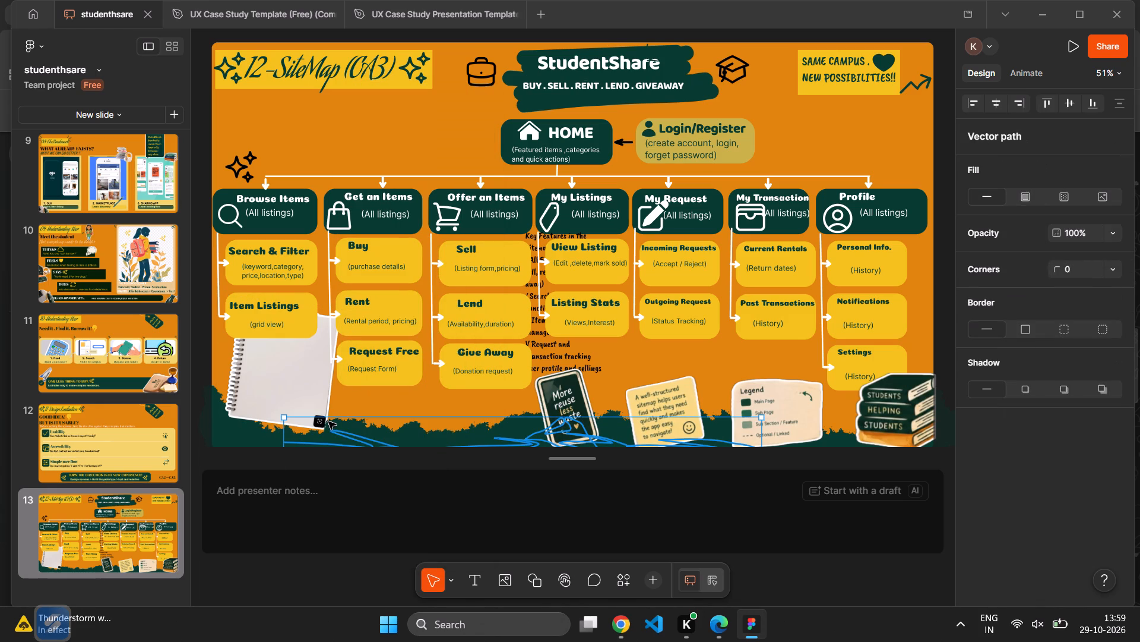
# Shrink the notepad image slightly and move it down into the slide's lower-left corner, below the Item Listings card.
pyautogui.click(320, 383)
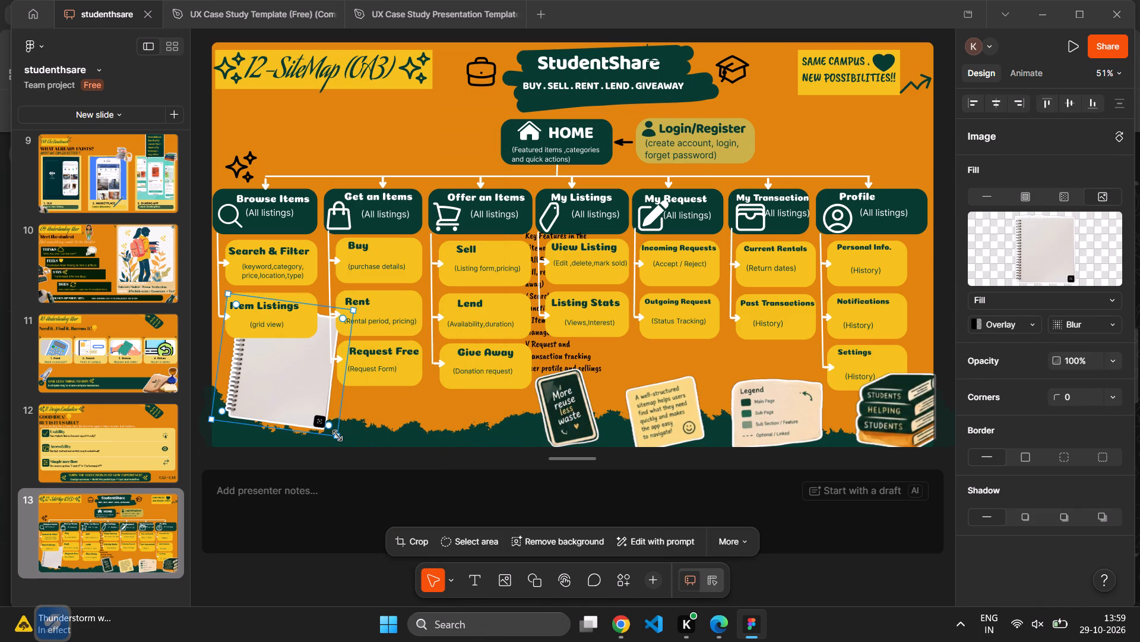
pyautogui.moveTo(337, 436); pyautogui.dragTo(324, 417)
pyautogui.moveTo(372, 408); pyautogui.dragTo(302, 400)
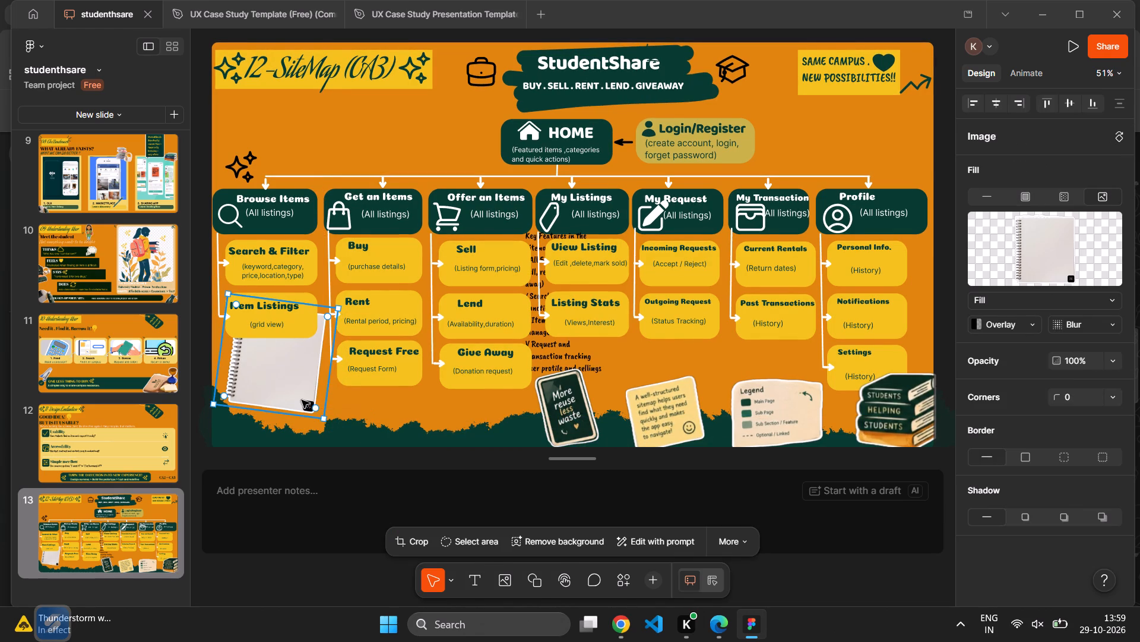
pyautogui.moveTo(302, 400); pyautogui.dragTo(297, 447)
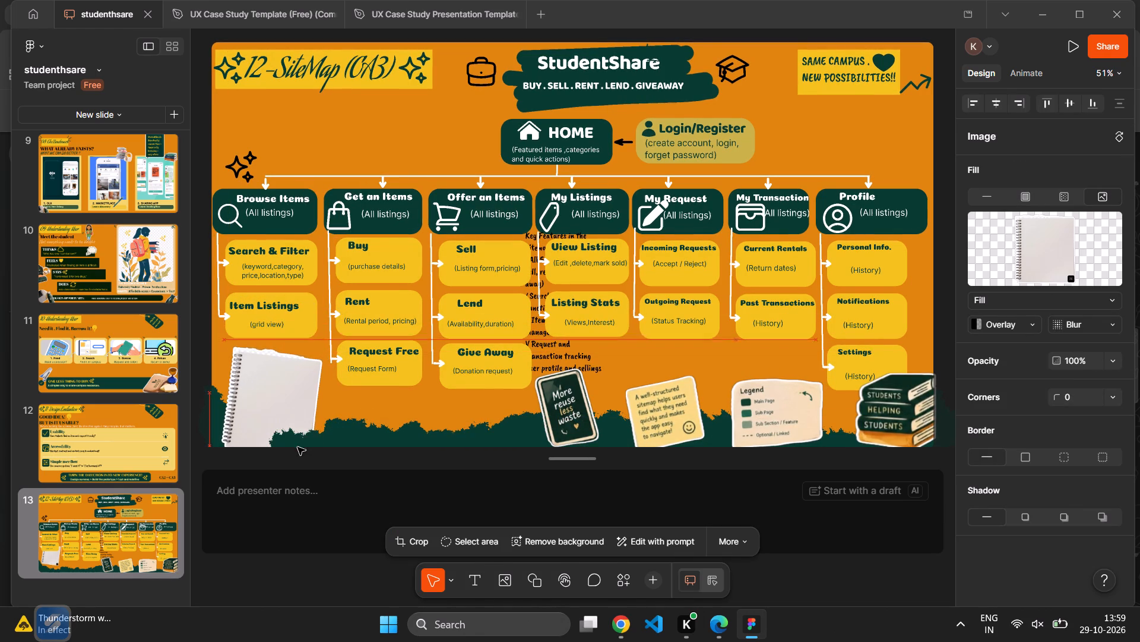
pyautogui.moveTo(297, 447); pyautogui.dragTo(295, 445)
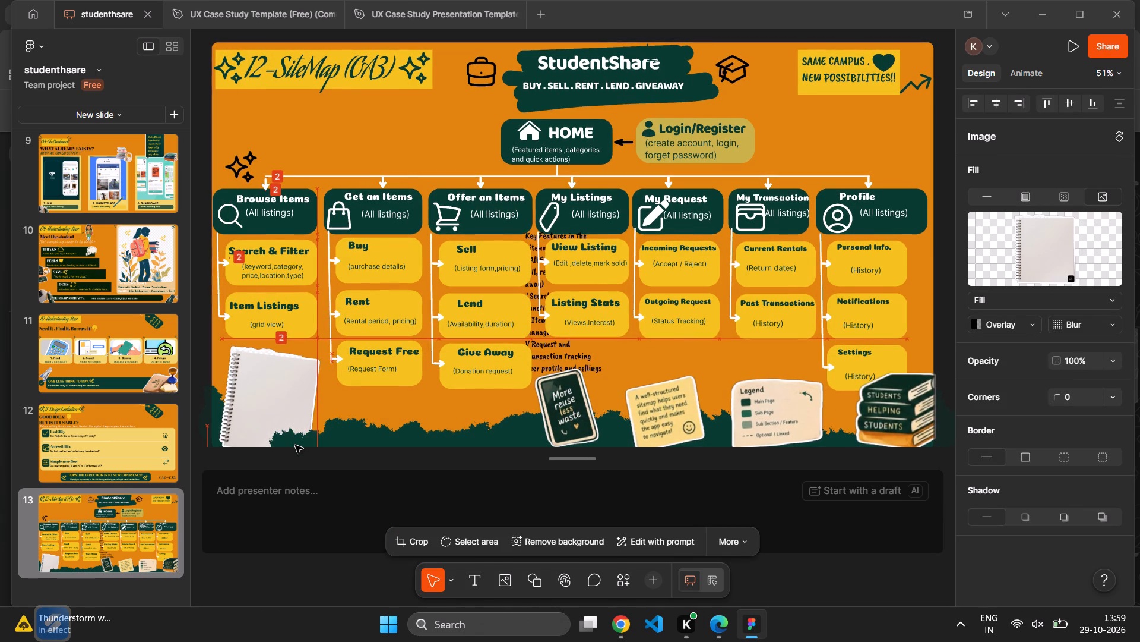
pyautogui.moveTo(295, 445); pyautogui.dragTo(296, 446)
pyautogui.click(347, 525)
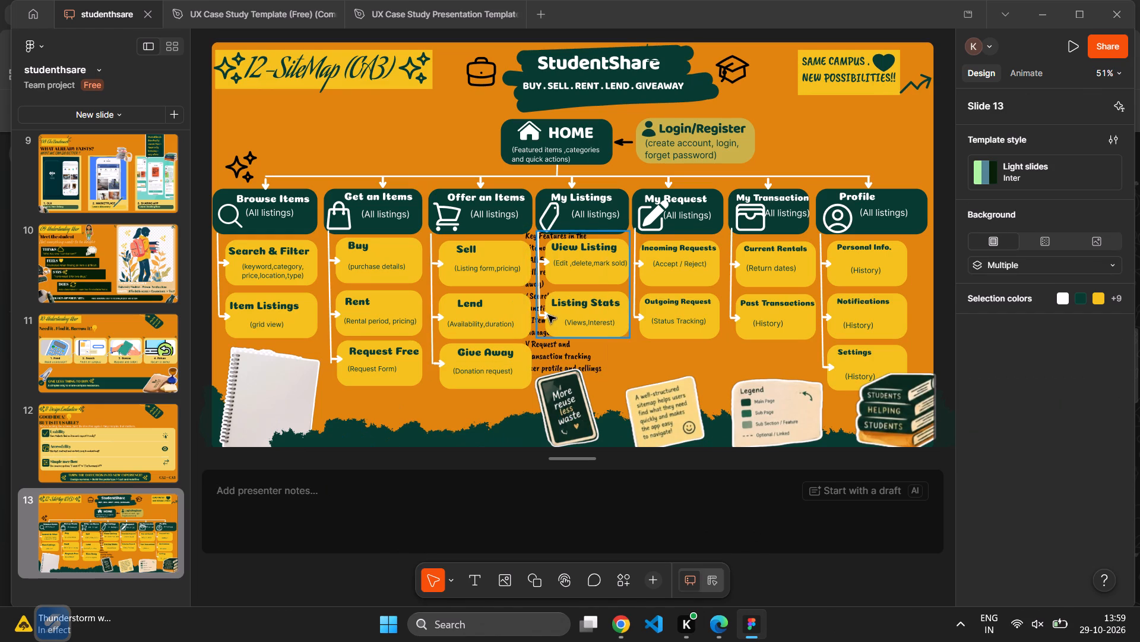
# Move the Key Features text from the My Listings column onto the notepad and scale it down to font size 14.75.
pyautogui.moveTo(541, 344); pyautogui.dragTo(292, 391)
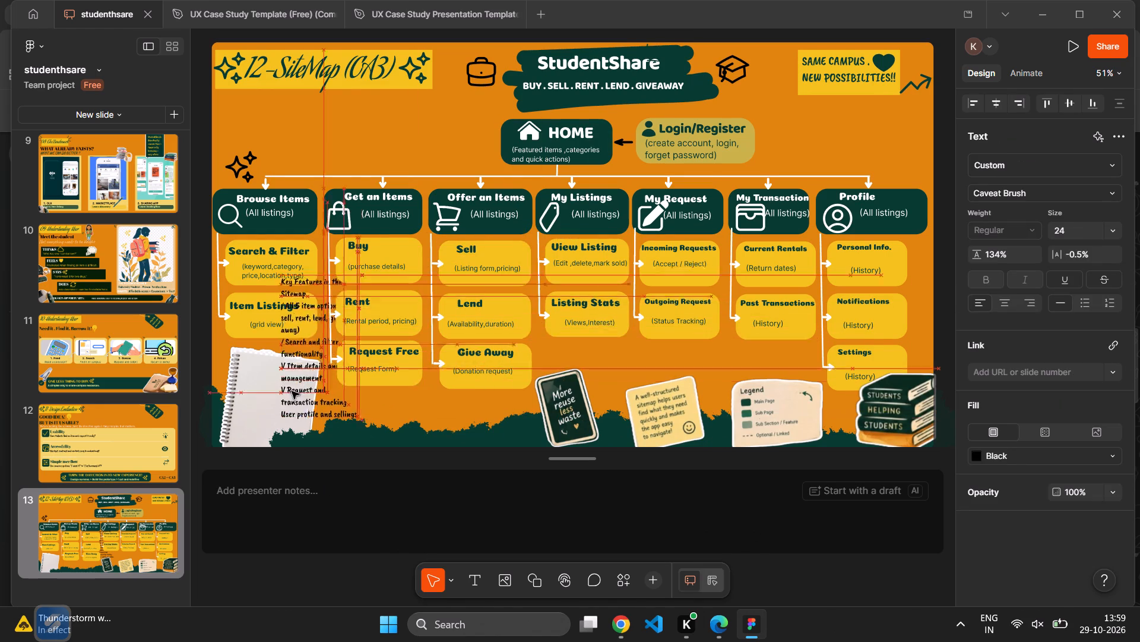
pyautogui.moveTo(292, 391); pyautogui.dragTo(260, 407)
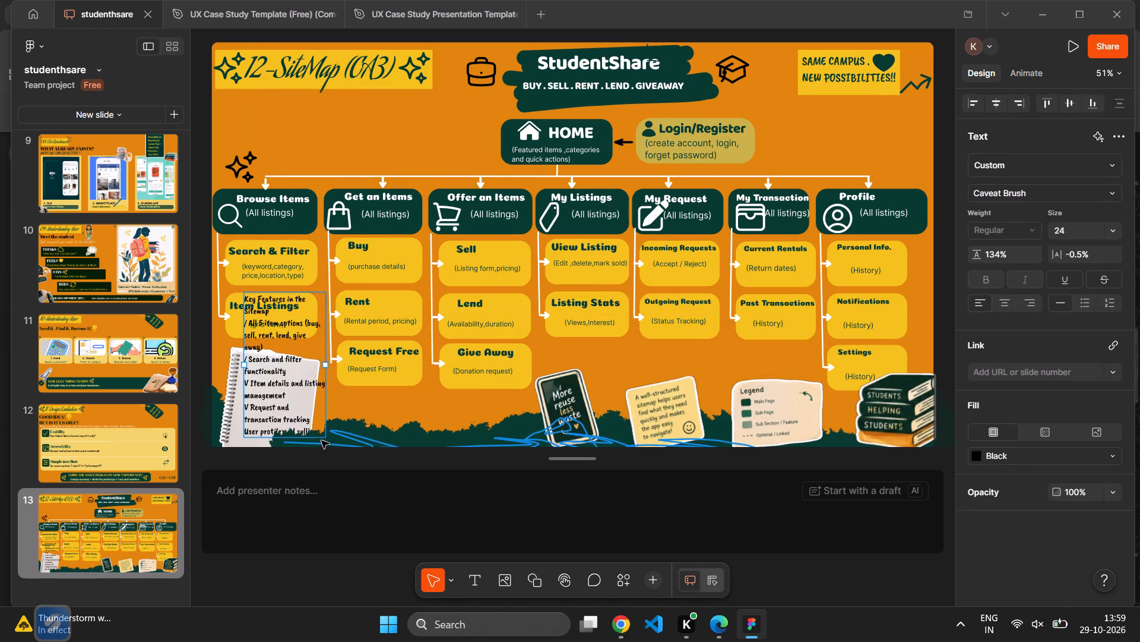
pyautogui.moveTo(325, 434); pyautogui.dragTo(281, 383)
pyautogui.moveTo(268, 353); pyautogui.dragTo(264, 406)
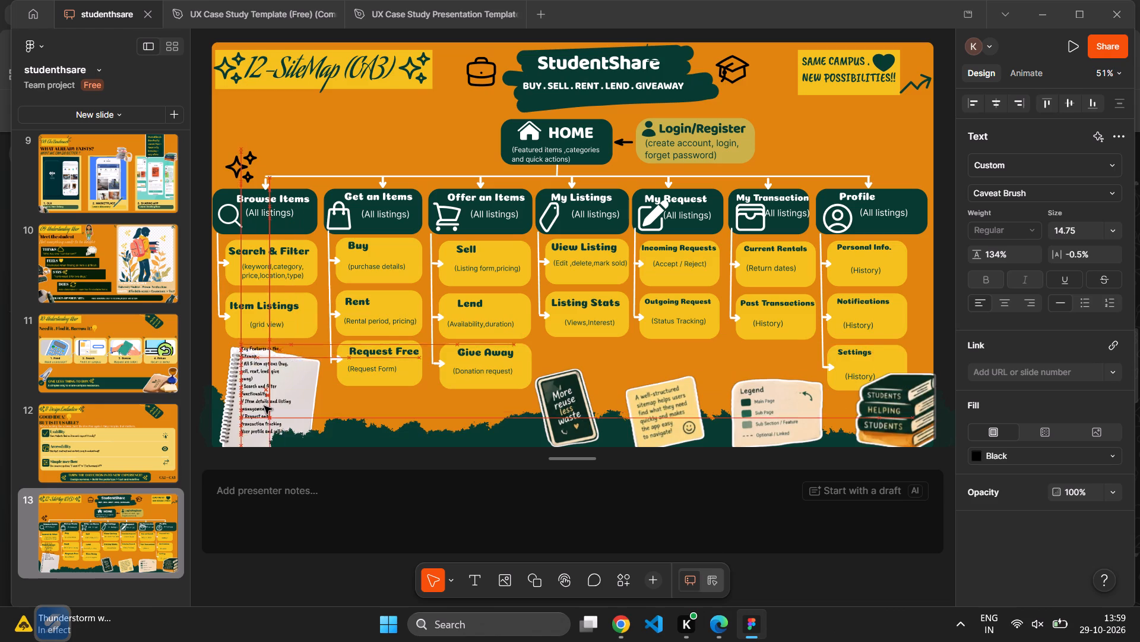
pyautogui.moveTo(264, 406); pyautogui.dragTo(262, 410)
# Widen the Key Features text box to span the notepad page and tilt it to match the notepad's angle.
pyautogui.moveTo(288, 397); pyautogui.dragTo(304, 399)
pyautogui.moveTo(312, 422); pyautogui.dragTo(311, 426)
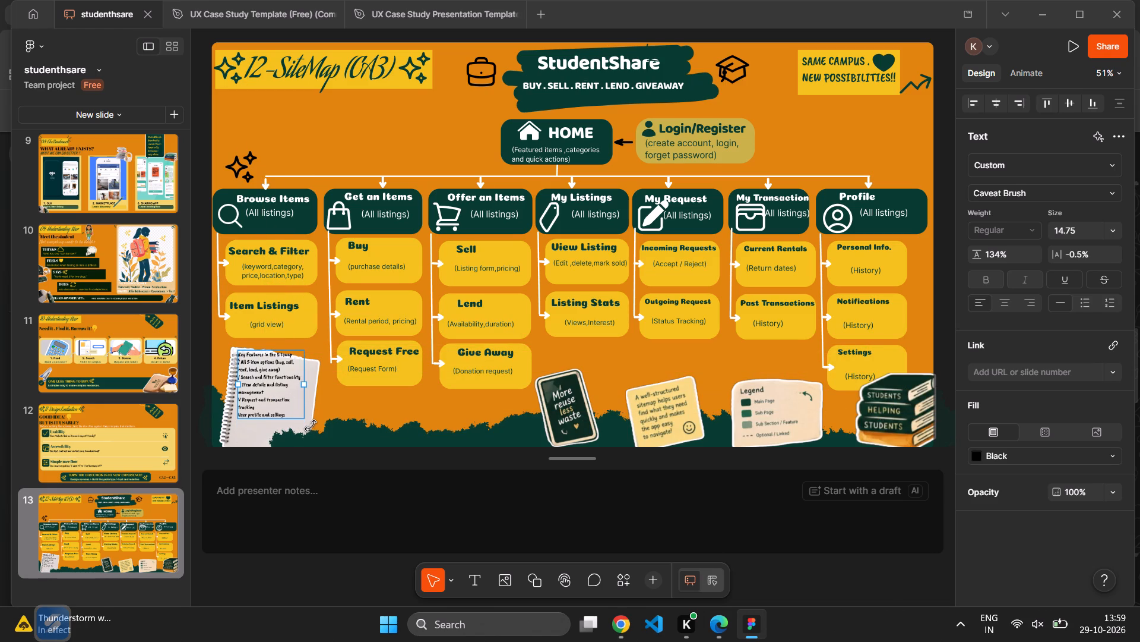
pyautogui.moveTo(311, 426); pyautogui.dragTo(342, 470)
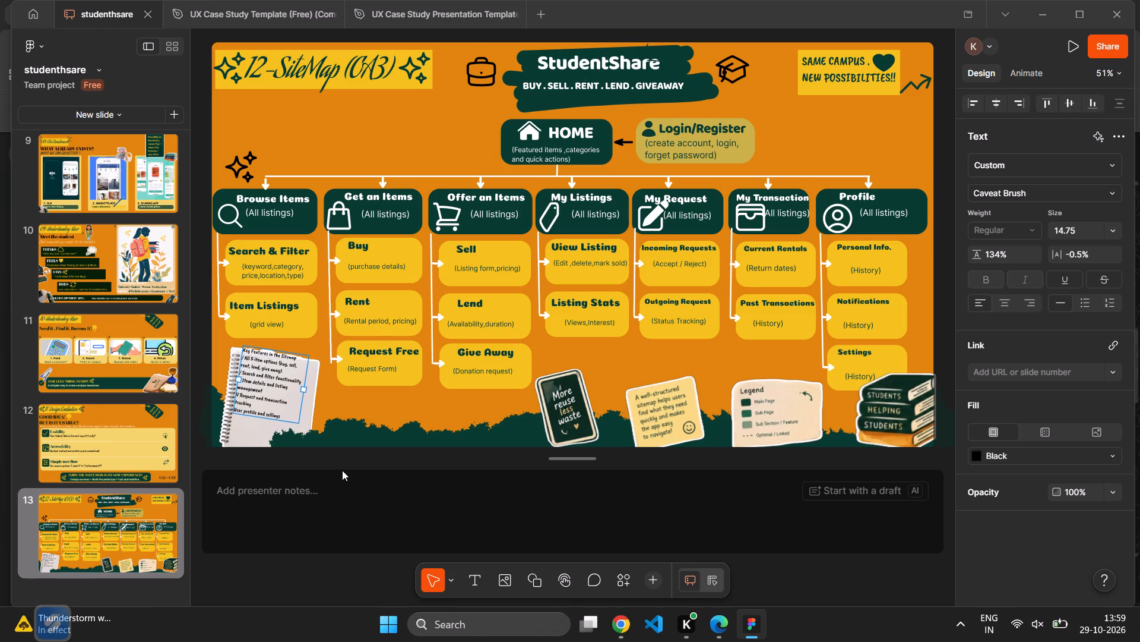
pyautogui.moveTo(342, 470); pyautogui.dragTo(344, 468)
pyautogui.click(384, 414)
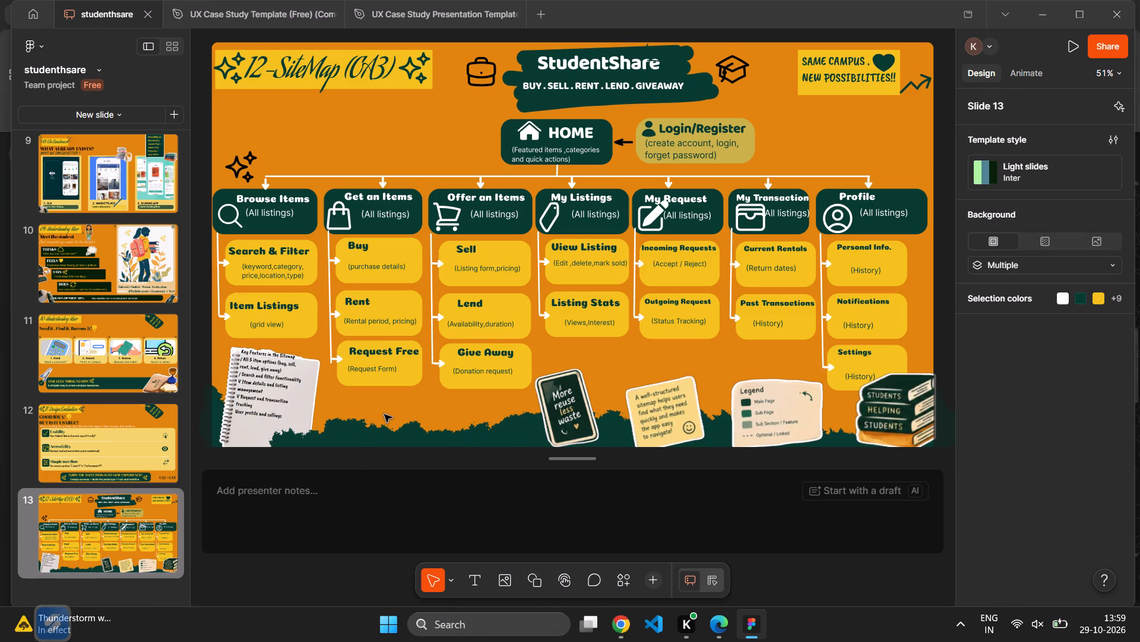
# Nudge the tilted Key Features text slightly down on the notepad page.
pyautogui.moveTo(294, 386); pyautogui.dragTo(295, 401)
pyautogui.click(295, 401)
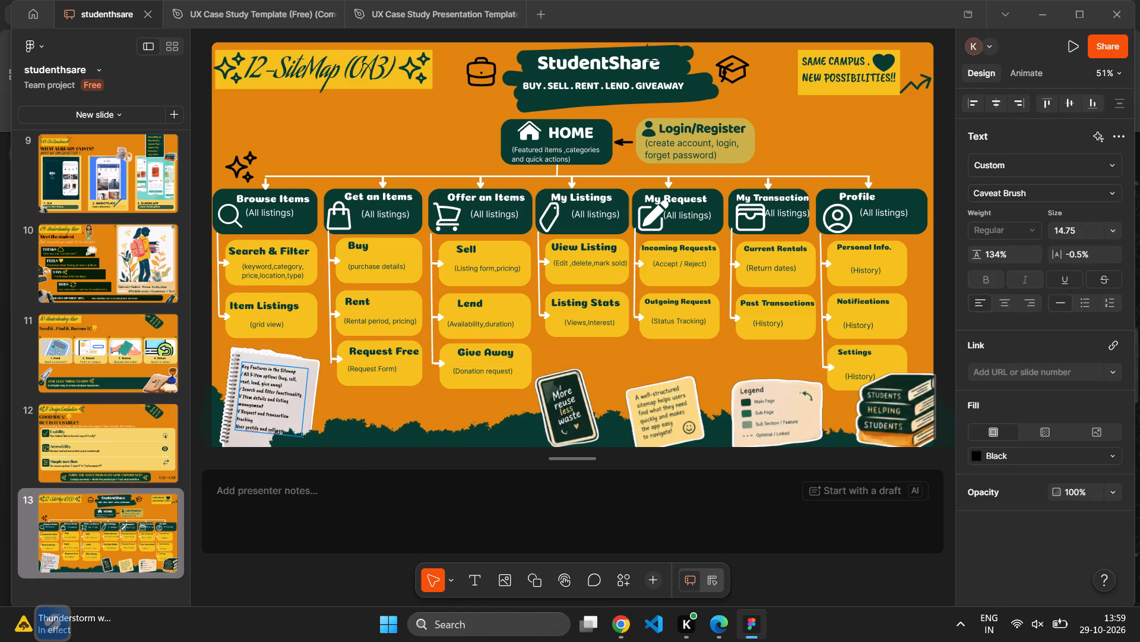
# Replace the check marks before the item options and search and filter features on the notepad with "1." and "2." numbering.
pyautogui.click(243, 374)
pyautogui.press('BackSpace')
pyautogui.press('BackSpace')
pyautogui.press('1')
pyautogui.write('.')
pyautogui.press('space')
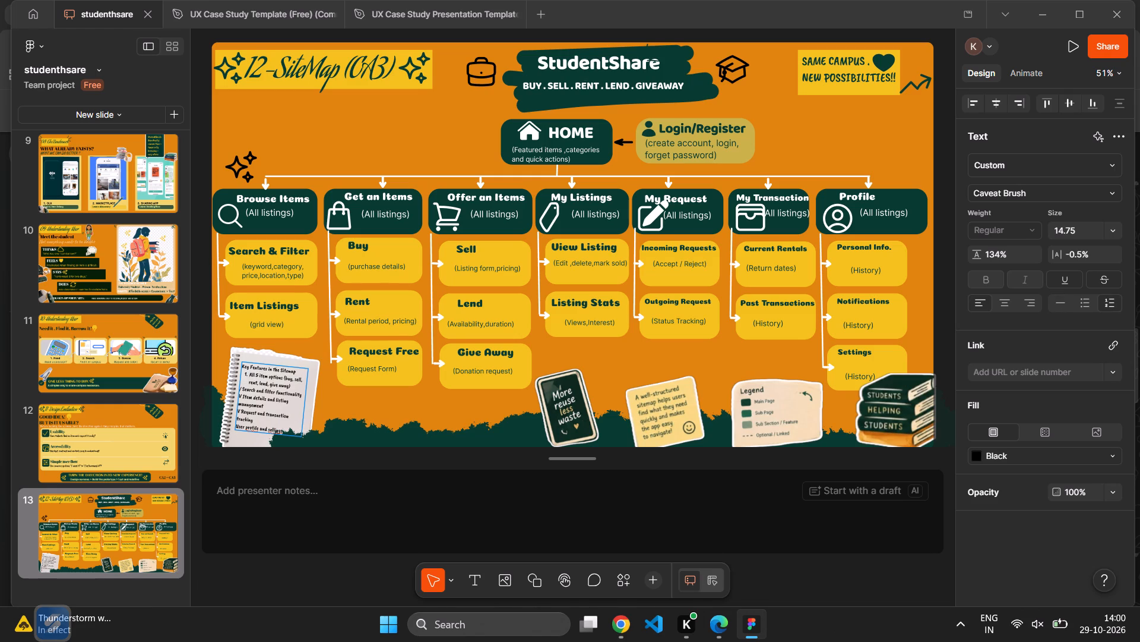
pyautogui.click(243, 391)
pyautogui.press('Left')
pyautogui.press('BackSpace')
pyautogui.press('BackSpace')
pyautogui.write('2.')
pyautogui.press('space')
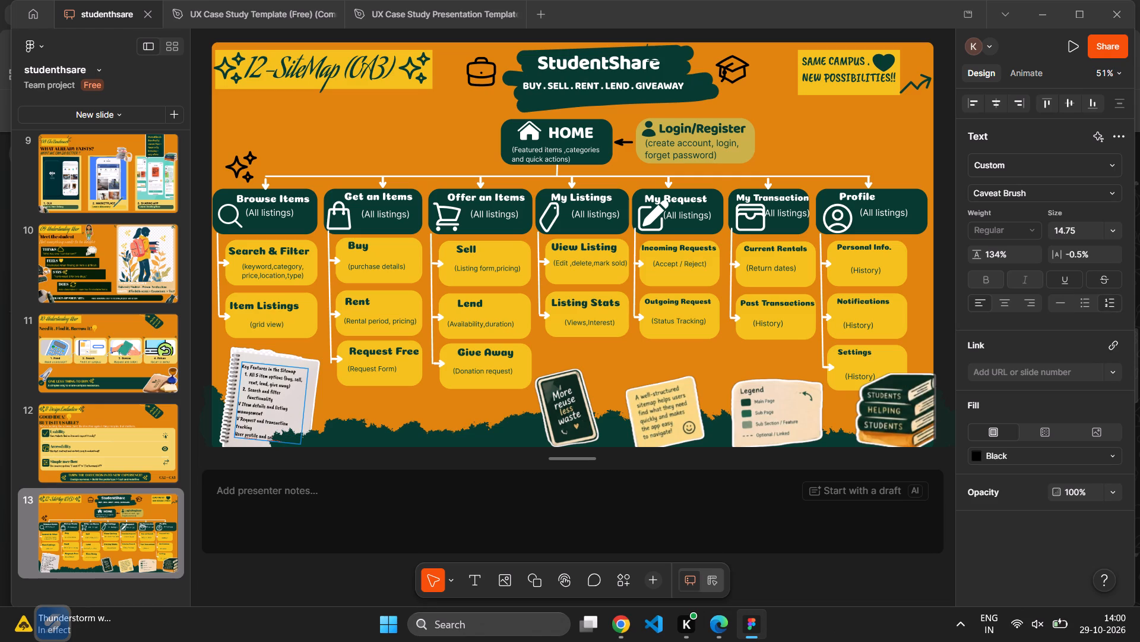
# Widen the Key Features text box slightly so it reaches the notepad's right edge.
pyautogui.moveTo(337, 389); pyautogui.dragTo(302, 404)
pyautogui.click(302, 404)
pyautogui.moveTo(302, 404); pyautogui.dragTo(316, 405)
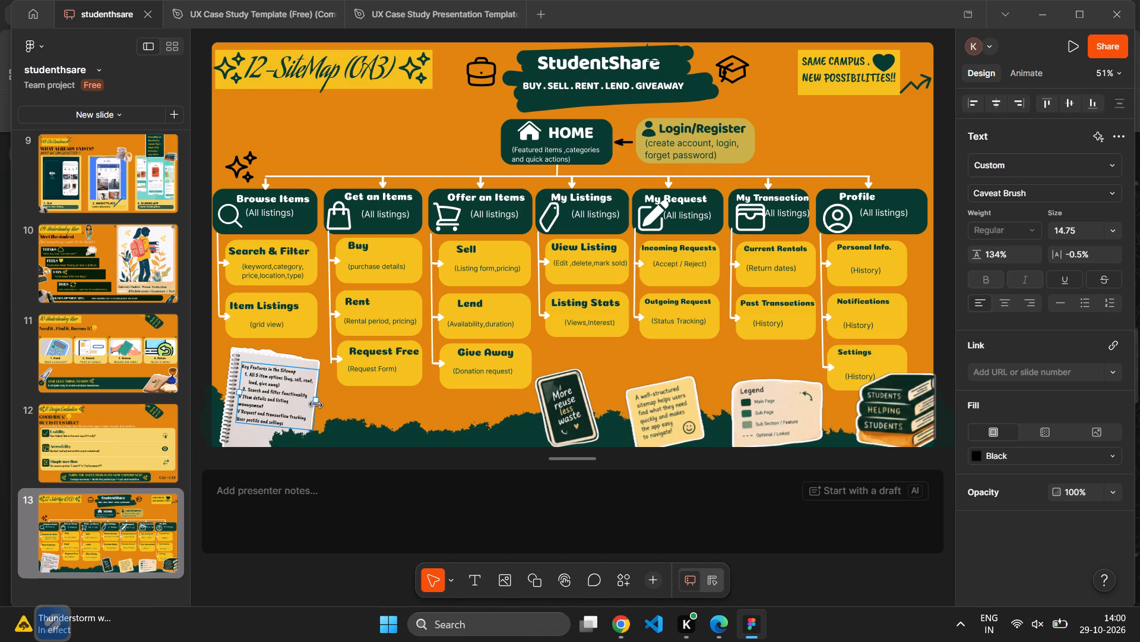
pyautogui.moveTo(316, 405); pyautogui.dragTo(321, 406)
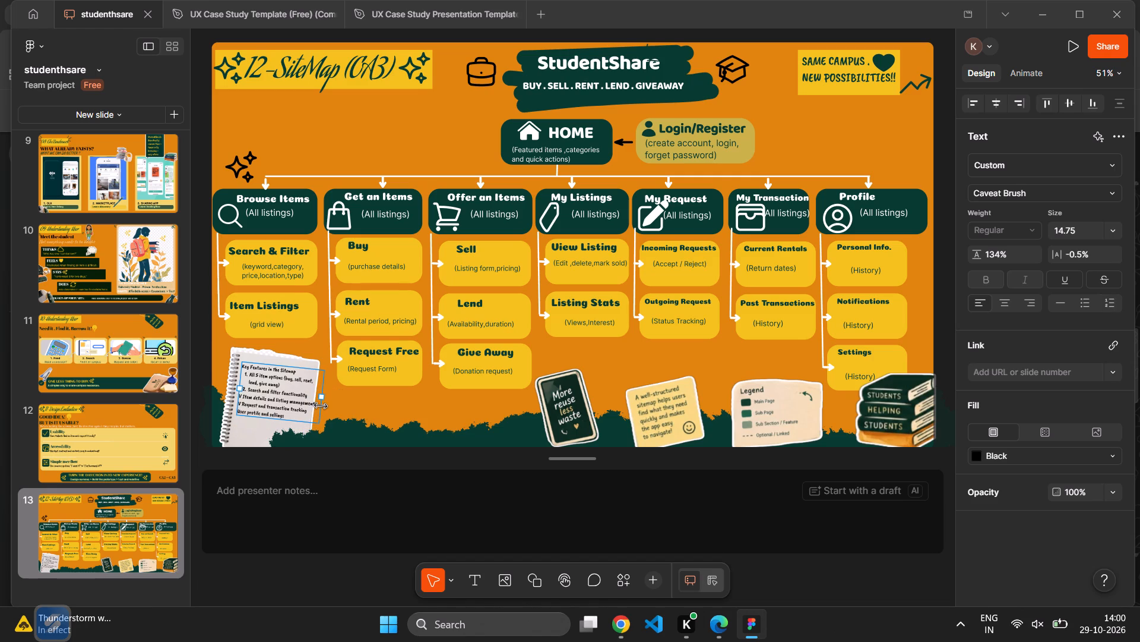
pyautogui.moveTo(321, 406); pyautogui.dragTo(315, 408)
pyautogui.click(360, 410)
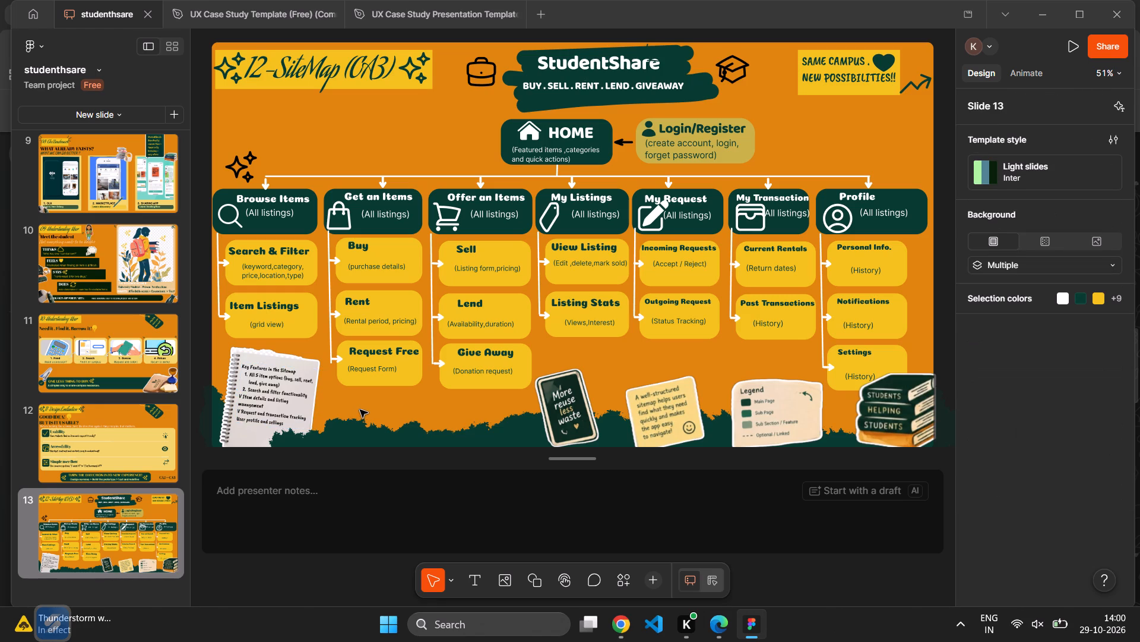
# Replace the check mark before "Item details and listing management" on the notepad with "3." numbering.
pyautogui.click(270, 409)
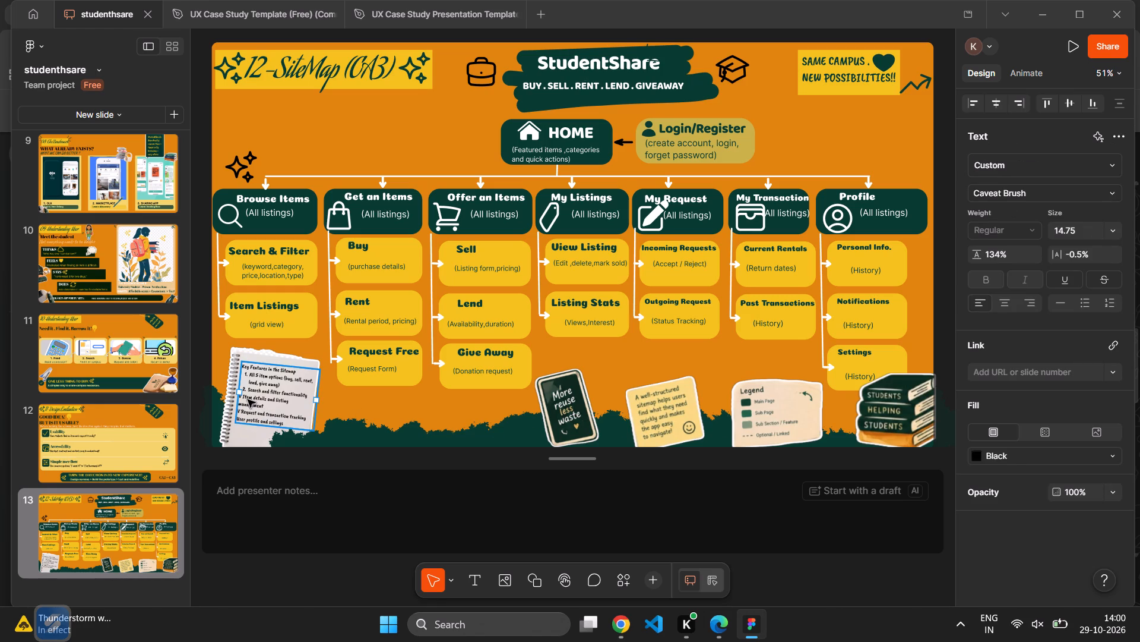
pyautogui.click(248, 399)
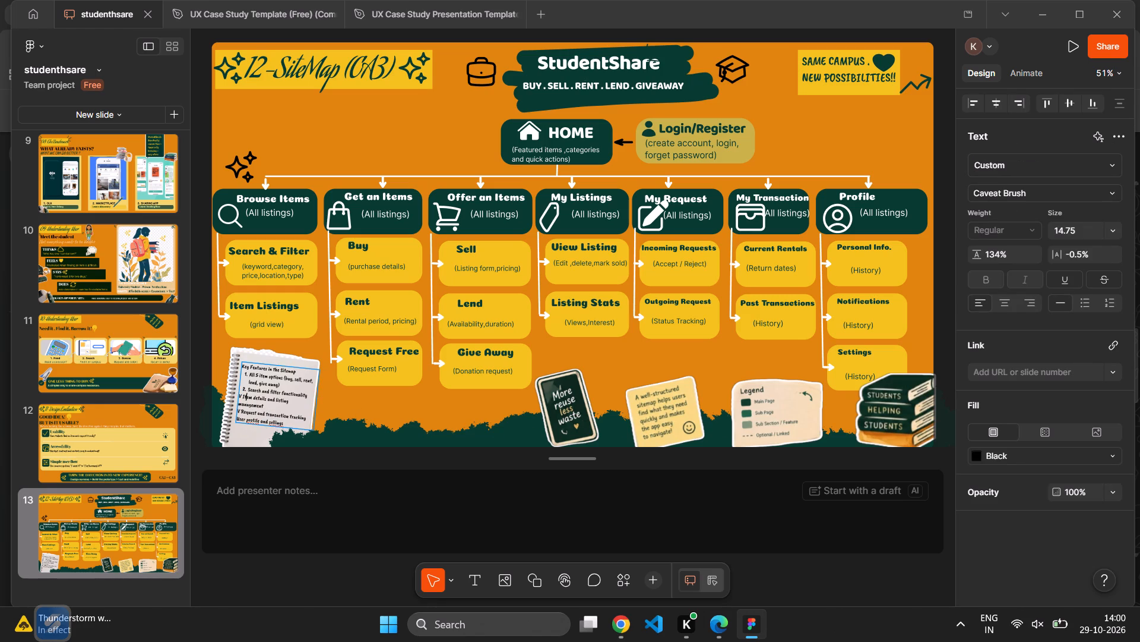
pyautogui.click(241, 397)
pyautogui.press('Right')
pyautogui.press('BackSpace')
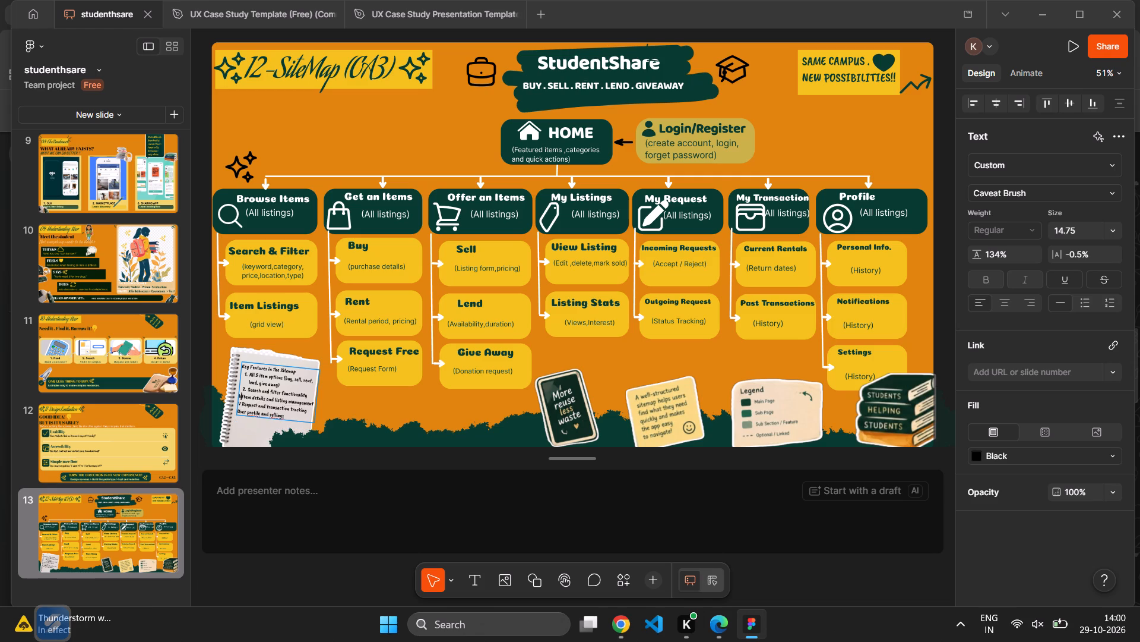
pyautogui.press('BackSpace')
pyautogui.write('3.')
pyautogui.press('space')
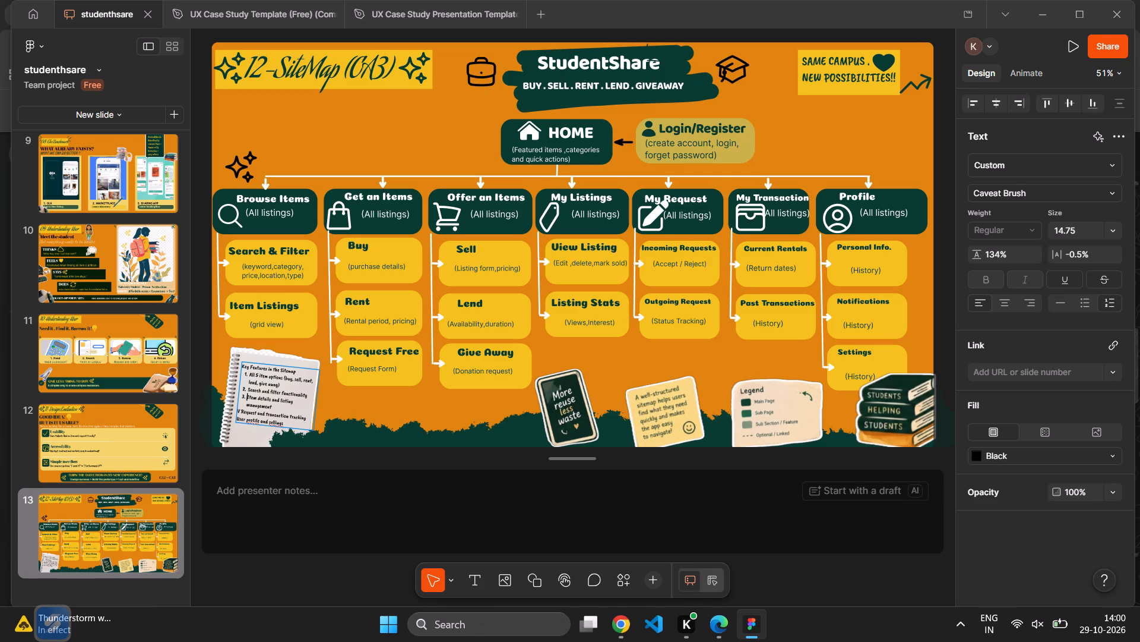
# Replace the check mark before "Request and transaction tracking" on the notepad with "4." numbering.
pyautogui.press('Down')
pyautogui.press('Down')
pyautogui.press('Left')
pyautogui.press('Left')
pyautogui.press('BackSpace')
pyautogui.press('BackSpace')
pyautogui.write('4.')
pyautogui.press('space')
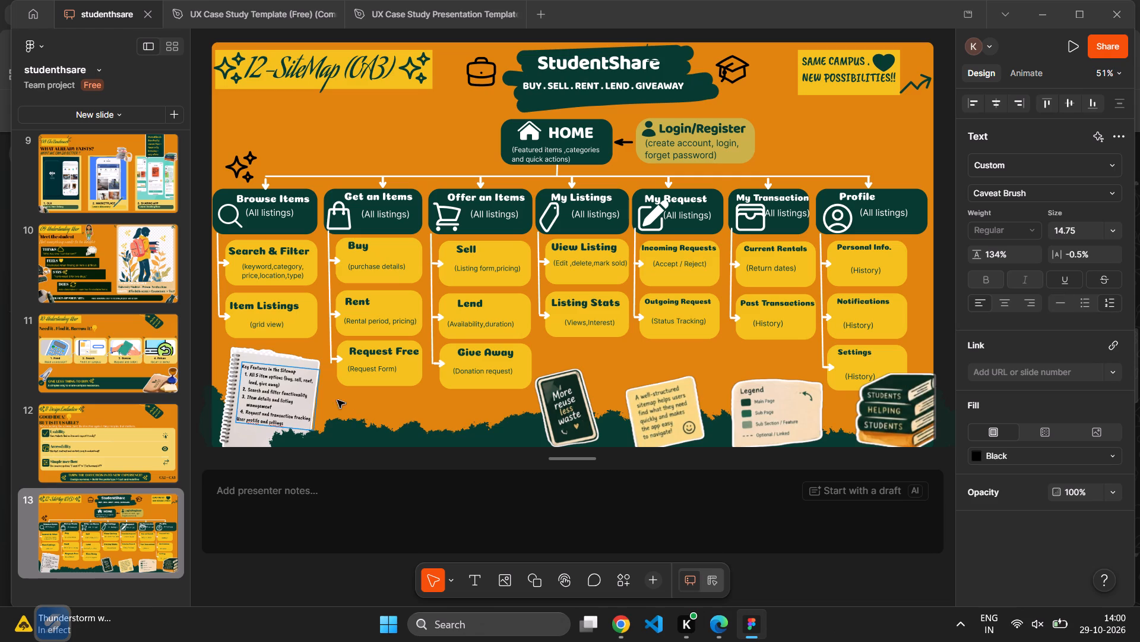
pyautogui.click(355, 407)
# Scale the Key Features text up to font size 19.83 and narrow its box toward the notepad's width.
pyautogui.moveTo(313, 432); pyautogui.dragTo(306, 450)
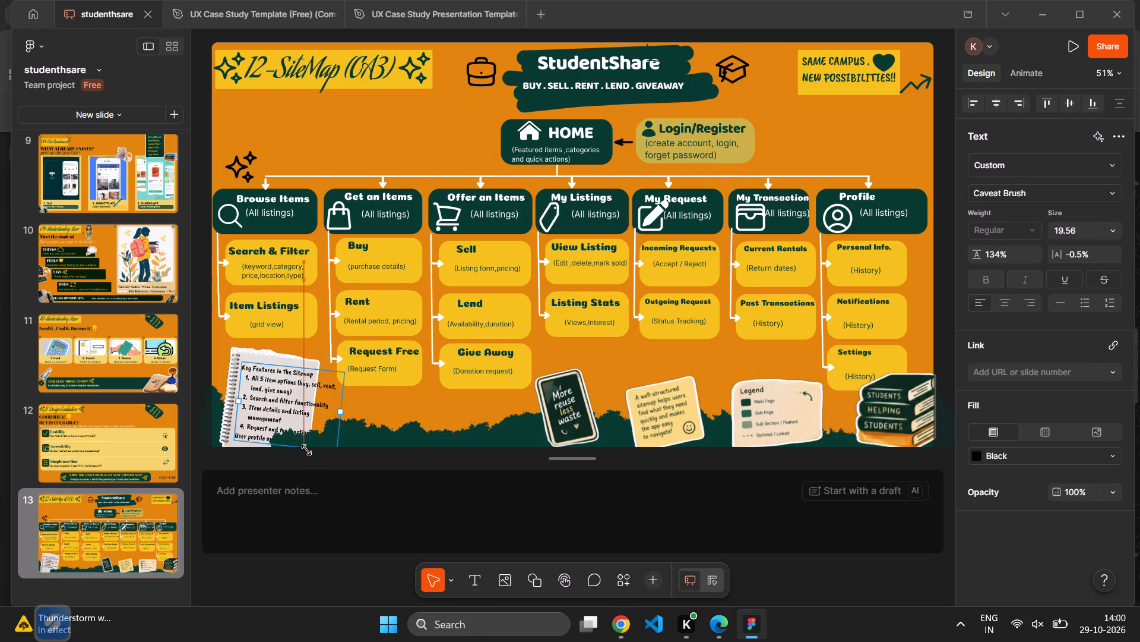
pyautogui.moveTo(306, 450); pyautogui.dragTo(305, 451)
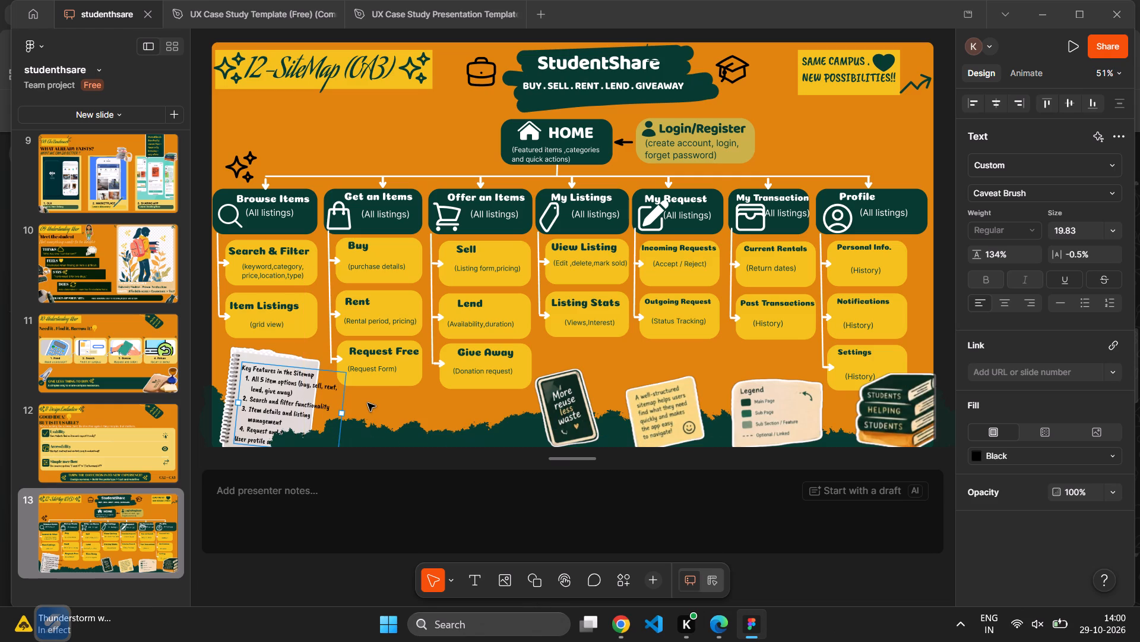
pyautogui.click(373, 399)
pyautogui.click(339, 406)
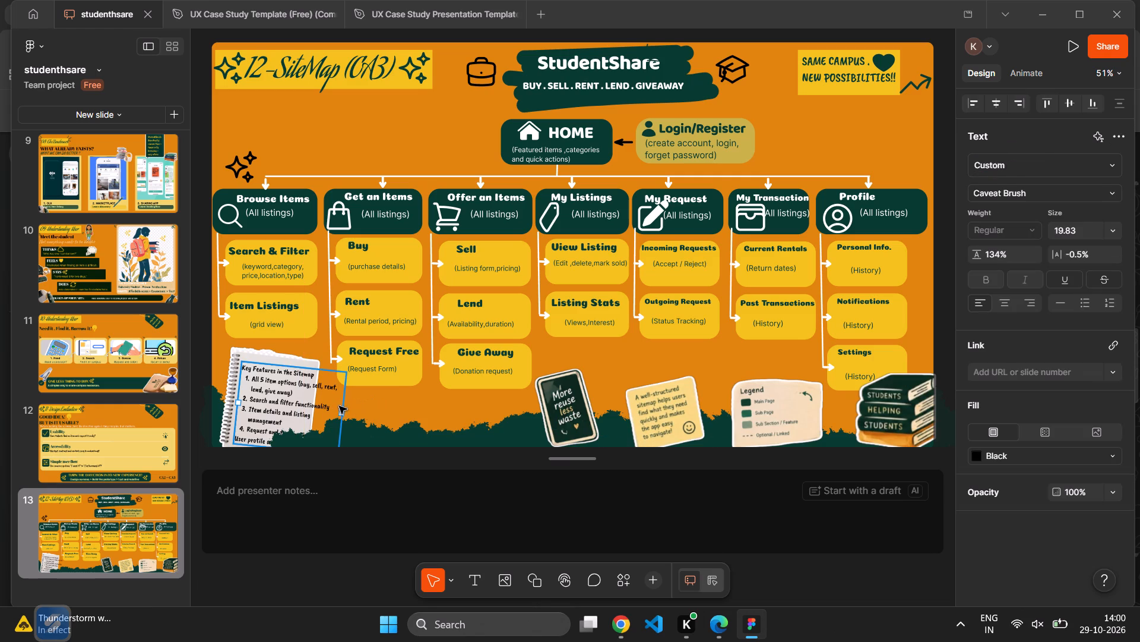
pyautogui.moveTo(342, 415); pyautogui.dragTo(331, 415)
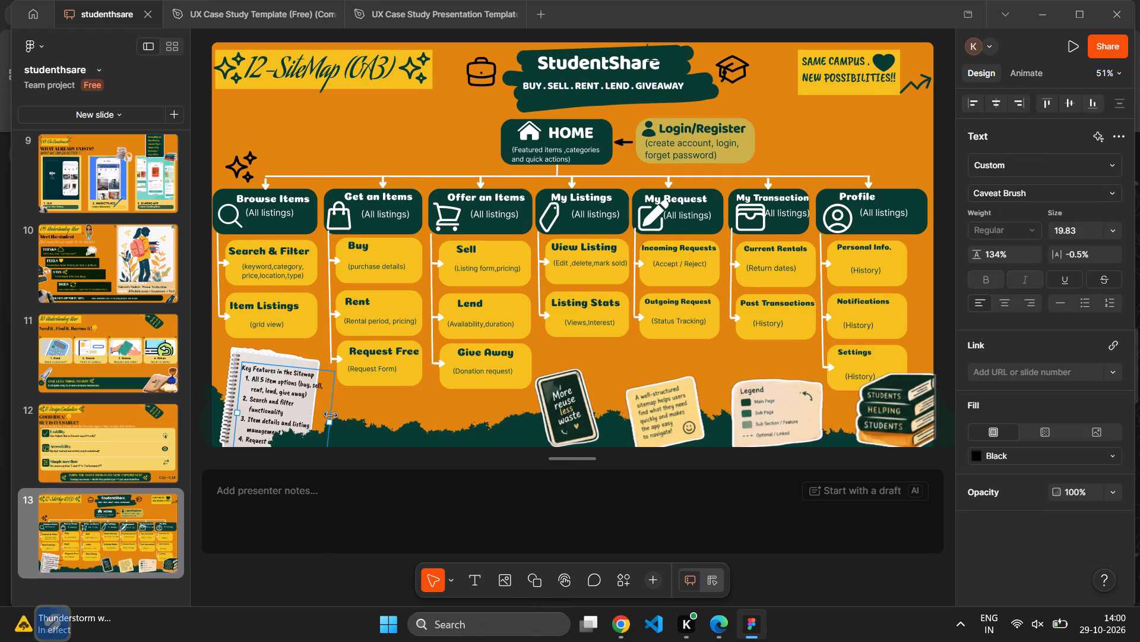
pyautogui.moveTo(331, 415); pyautogui.dragTo(329, 415)
pyautogui.click(359, 399)
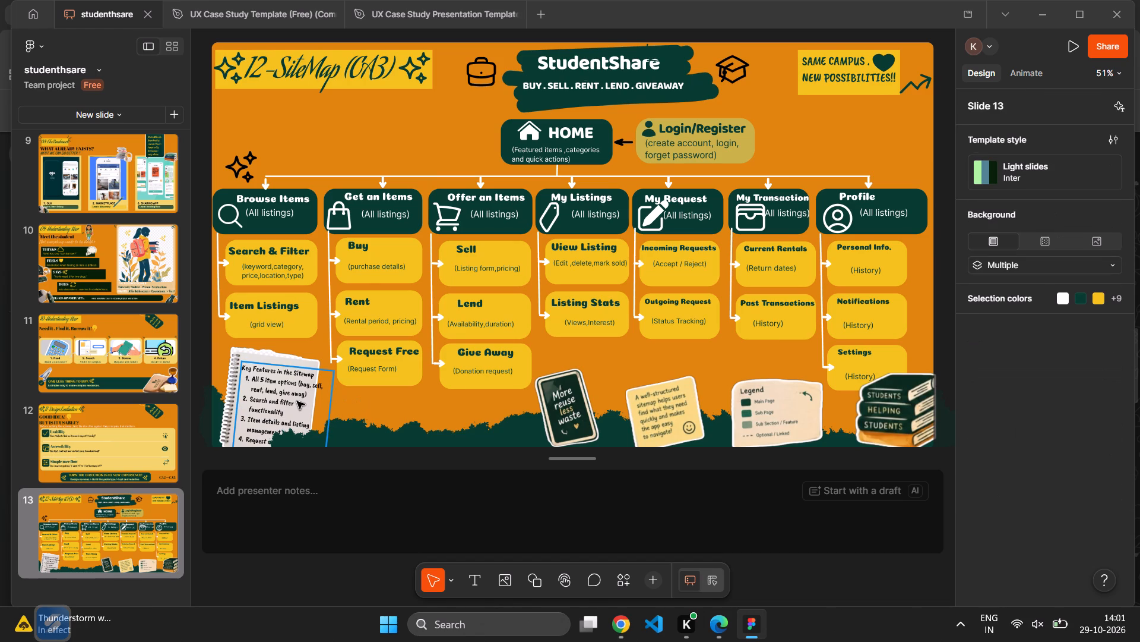
# Move the Key Features text slightly up and left so it starts at the top of the notepad page.
pyautogui.moveTo(297, 401); pyautogui.dragTo(293, 393)
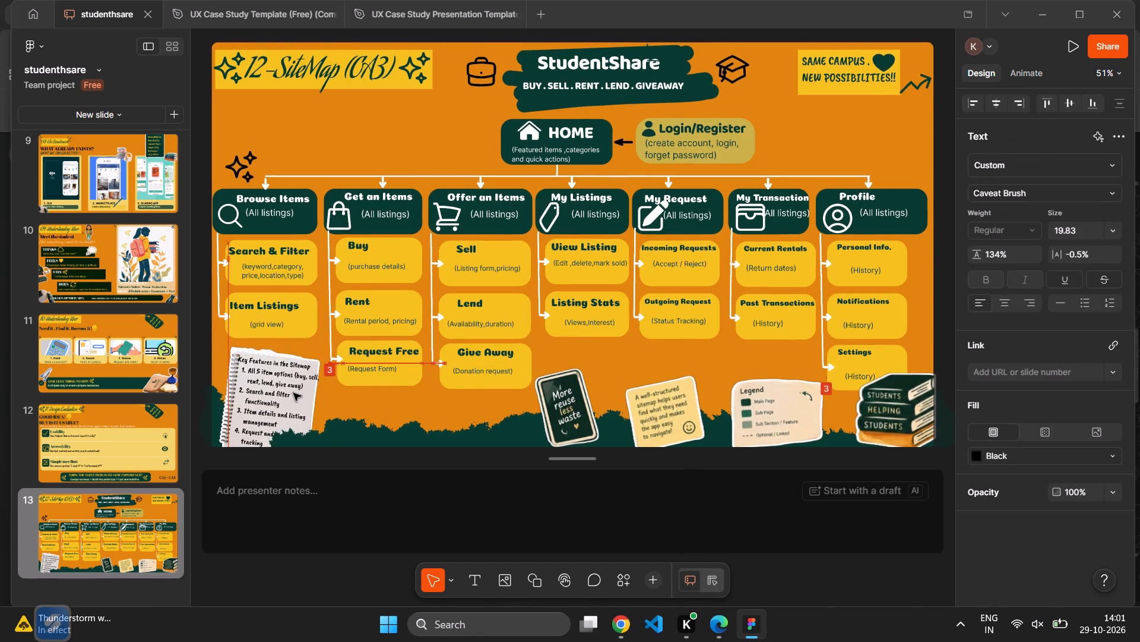
pyautogui.moveTo(293, 393); pyautogui.dragTo(292, 393)
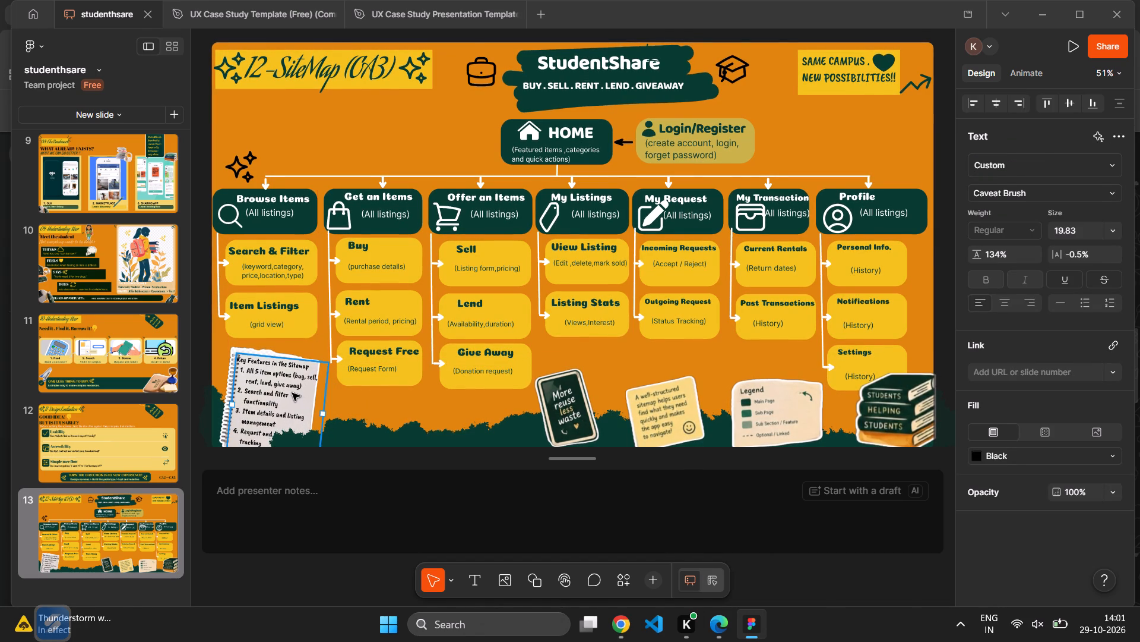
pyautogui.click(370, 401)
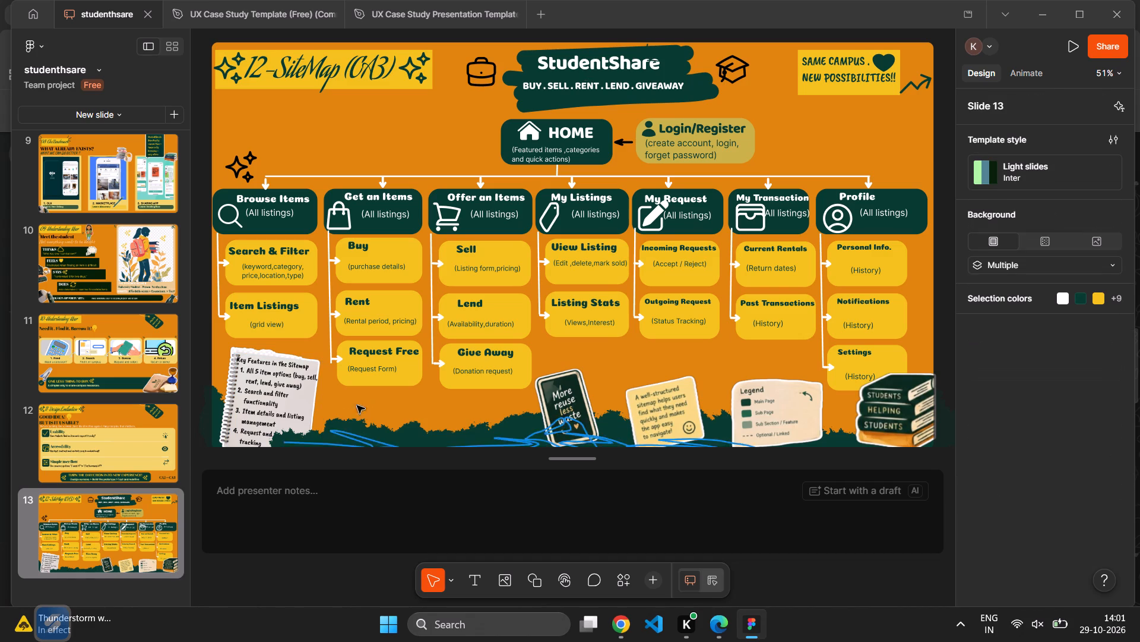
# Change the Key Features text fill to the dark green template color, Color 5.
pyautogui.click(285, 396)
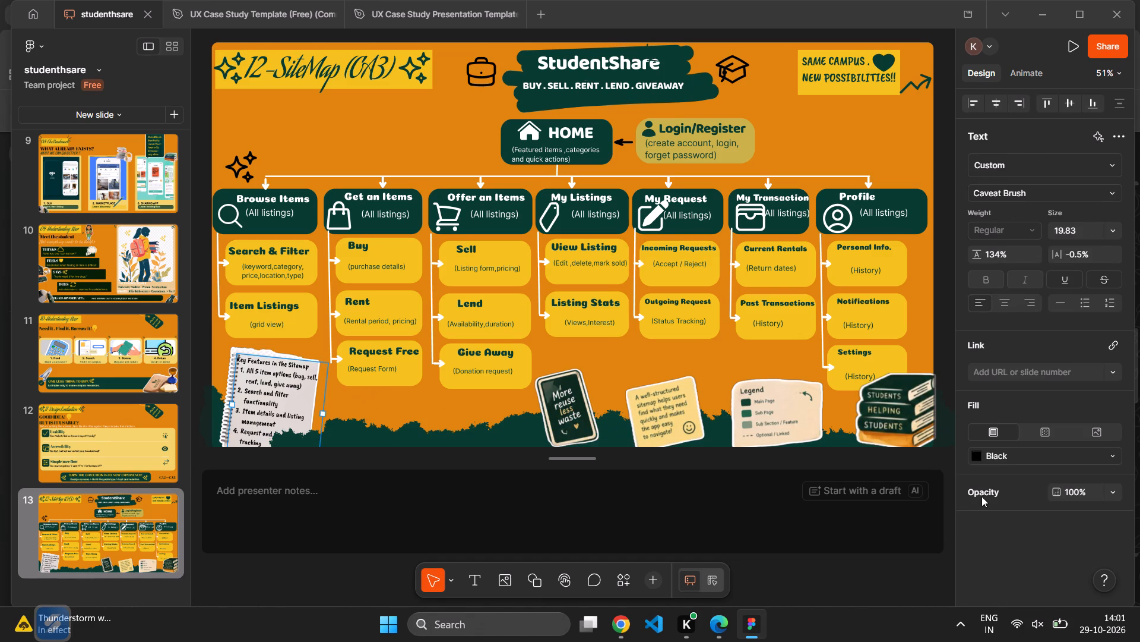
pyautogui.click(977, 455)
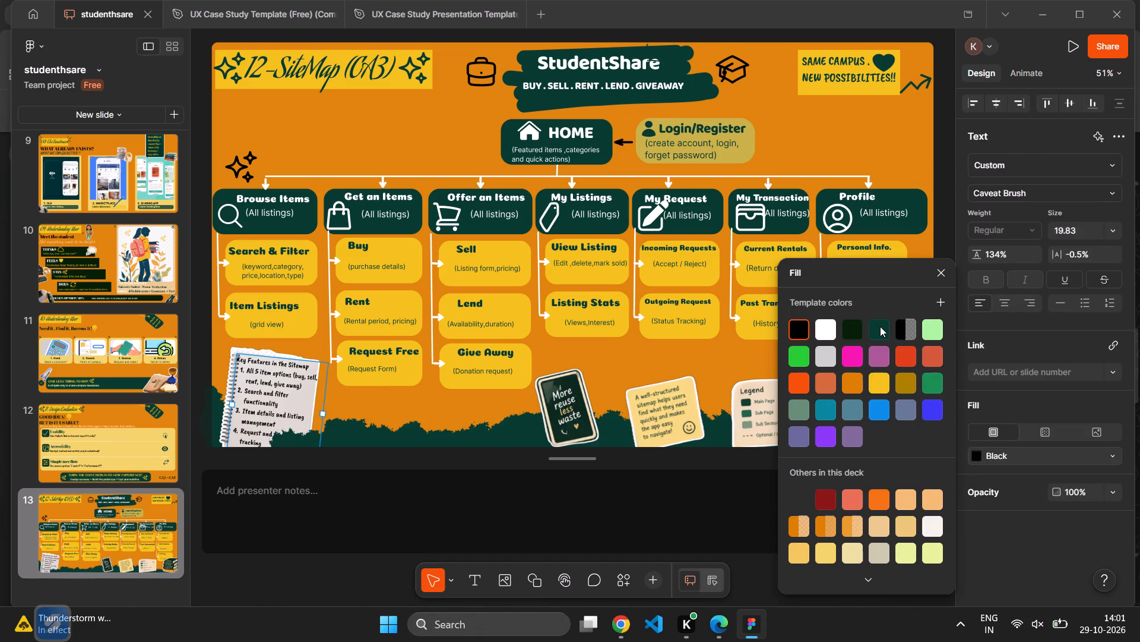
pyautogui.click(881, 326)
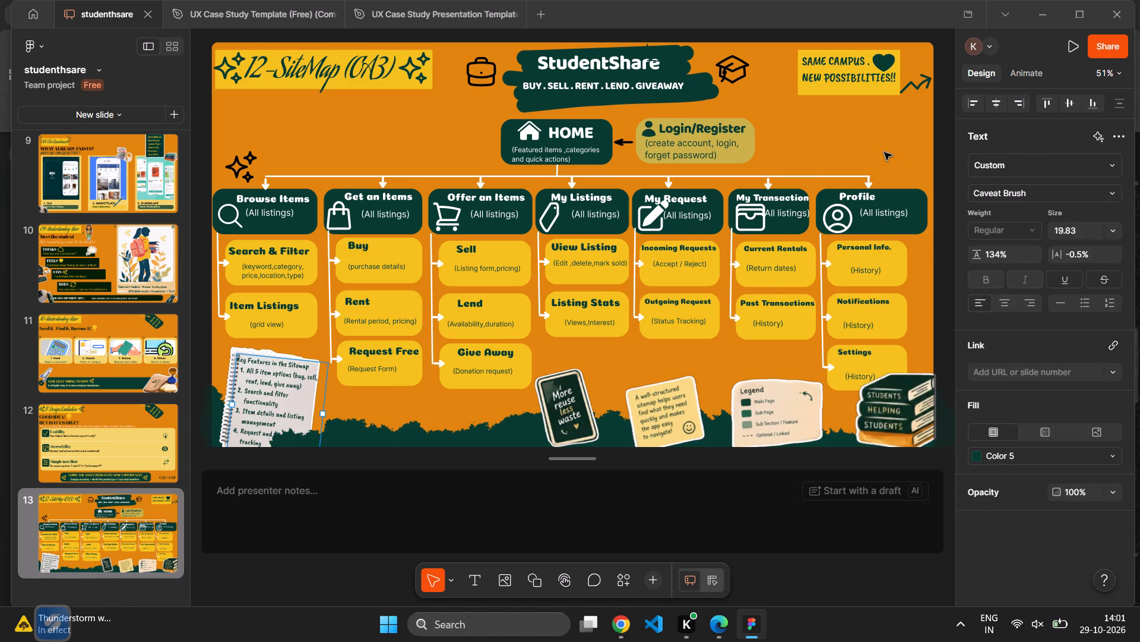
pyautogui.click(884, 152)
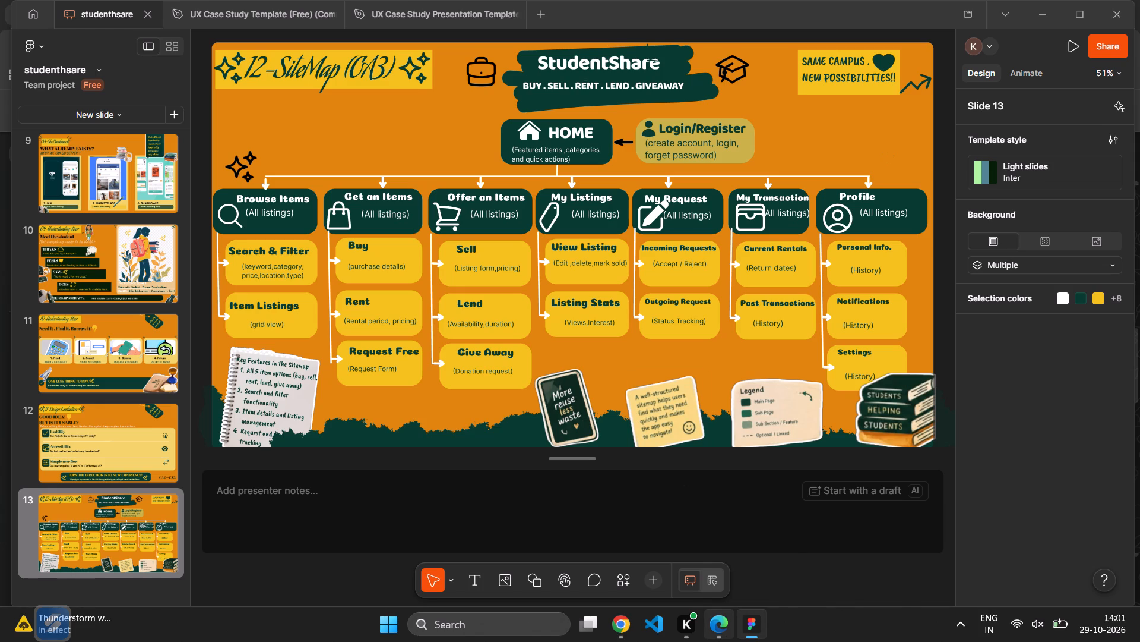
# After consulting the reference in Microsoft Edge, return to Figma and activate the Pencil tool in design mode.
pyautogui.click(730, 634)
pyautogui.click(730, 634)
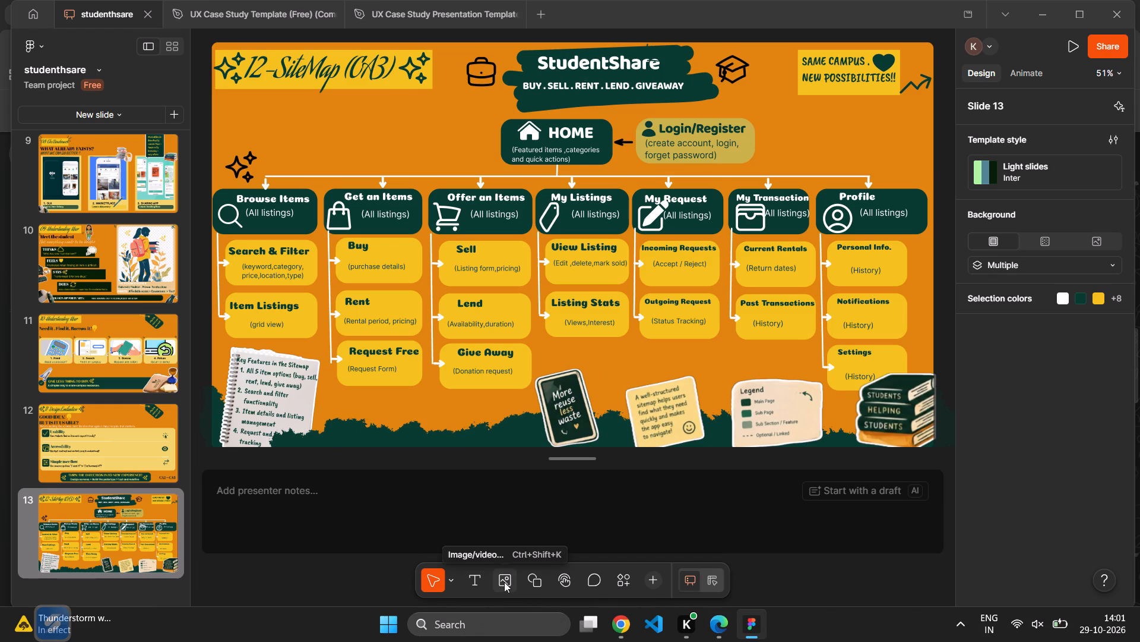
pyautogui.click(711, 583)
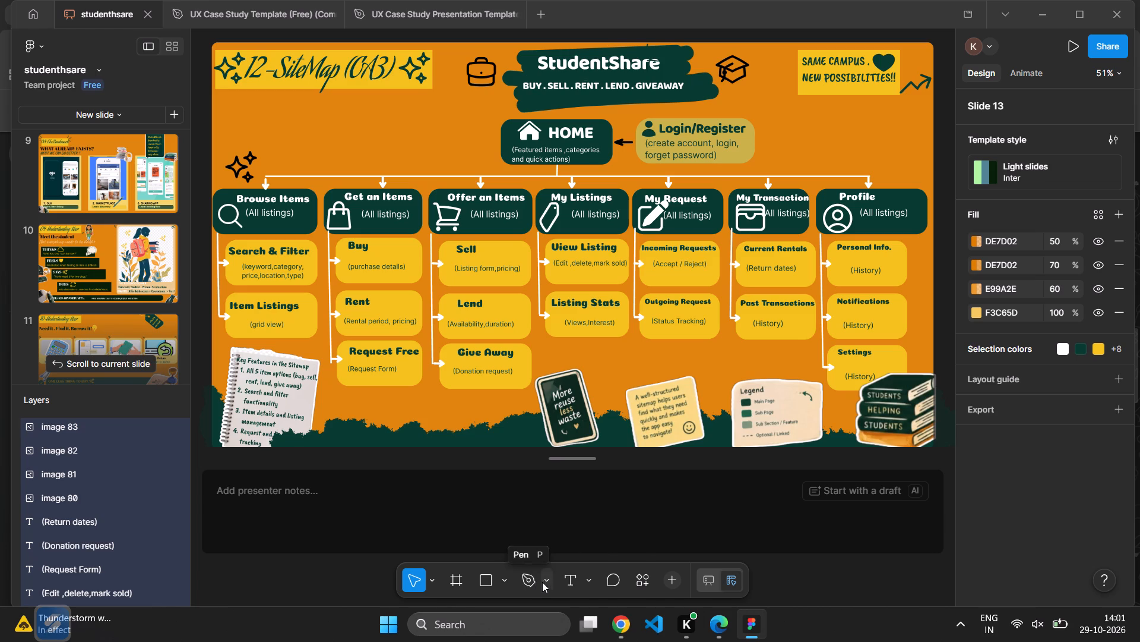
pyautogui.click(548, 583)
pyautogui.click(582, 546)
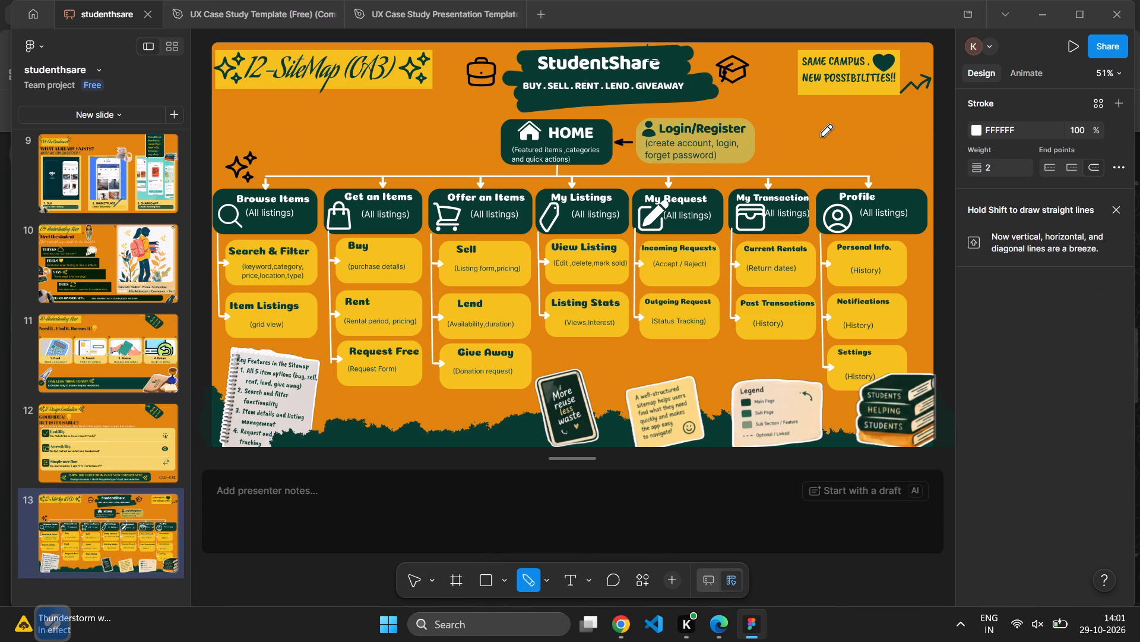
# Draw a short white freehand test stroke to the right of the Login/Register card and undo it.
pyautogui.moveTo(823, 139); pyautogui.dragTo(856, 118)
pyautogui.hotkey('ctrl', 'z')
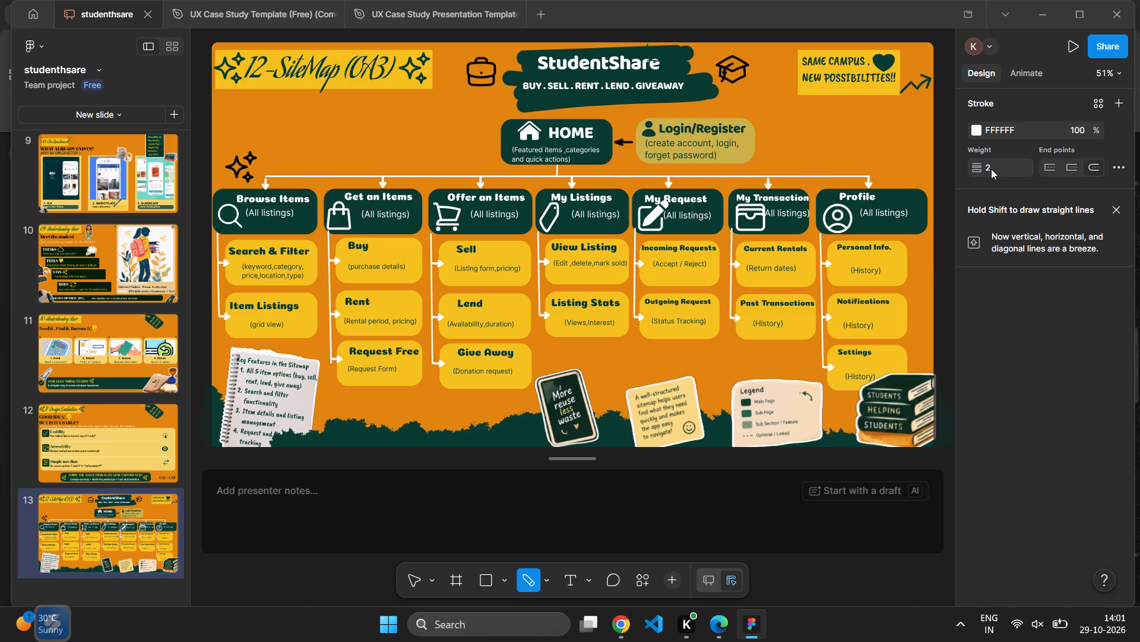
# Set the pencil stroke weight to 5.
pyautogui.click(991, 169)
pyautogui.press('BackSpace')
pyautogui.press('5')
pyautogui.press('Return')
# Change the pencil stroke color to the page's yellow, F3C11B.
pyautogui.click(1021, 127)
pyautogui.click(1021, 127)
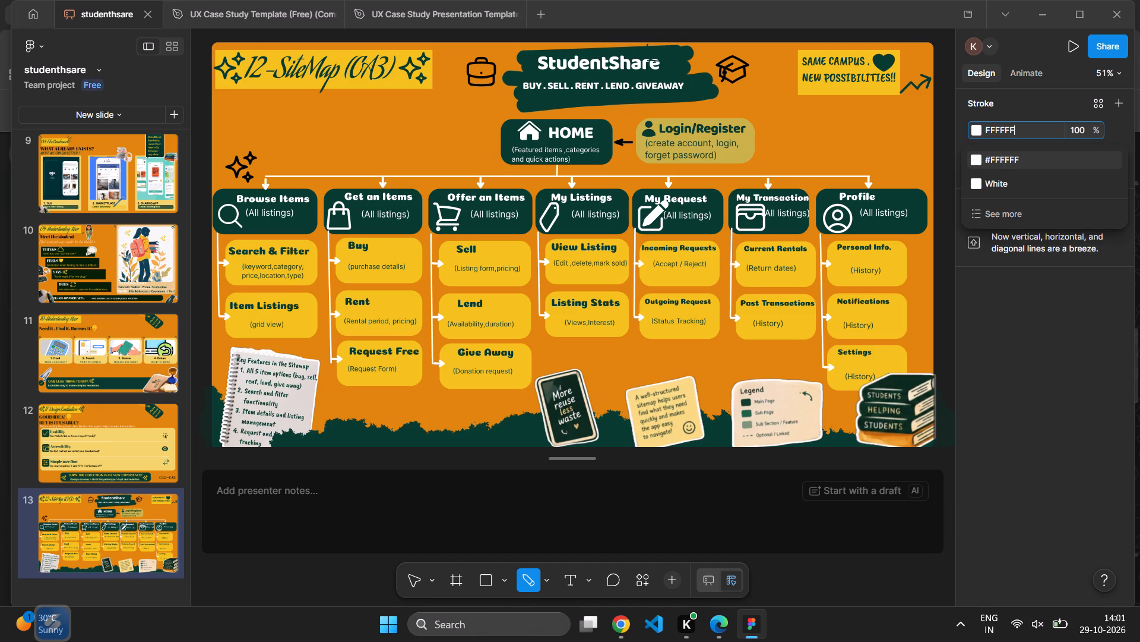
pyautogui.press('BackSpace')
pyautogui.press('BackSpace')
pyautogui.press('BackSpace')
pyautogui.press('BackSpace')
pyautogui.press('BackSpace')
pyautogui.press('BackSpace')
pyautogui.press('BackSpace')
pyautogui.press('BackSpace')
pyautogui.press('BackSpace')
pyautogui.press('BackSpace')
pyautogui.press('BackSpace')
pyautogui.press('BackSpace')
pyautogui.press('BackSpace')
pyautogui.press('BackSpace')
pyautogui.press('BackSpace')
pyautogui.press('BackSpace')
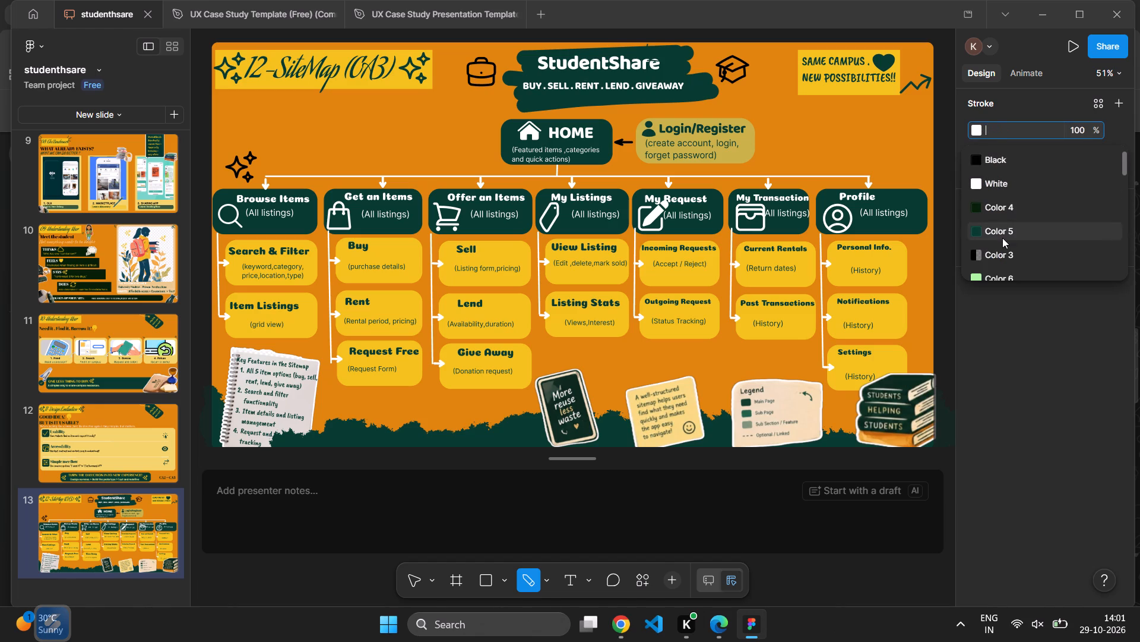
pyautogui.click(975, 132)
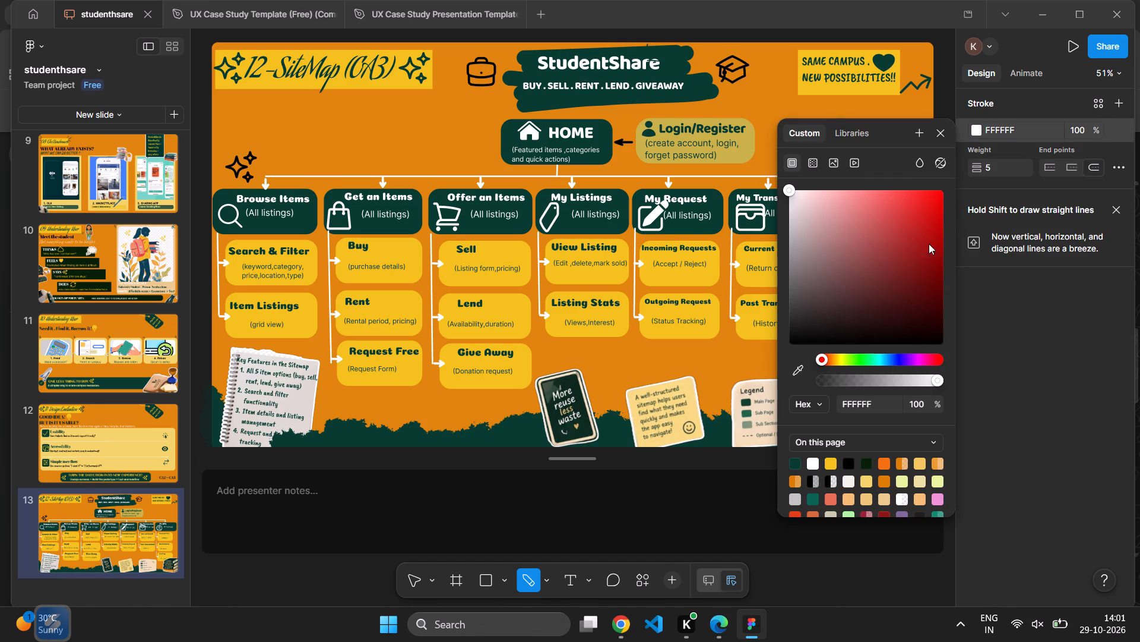
pyautogui.click(828, 464)
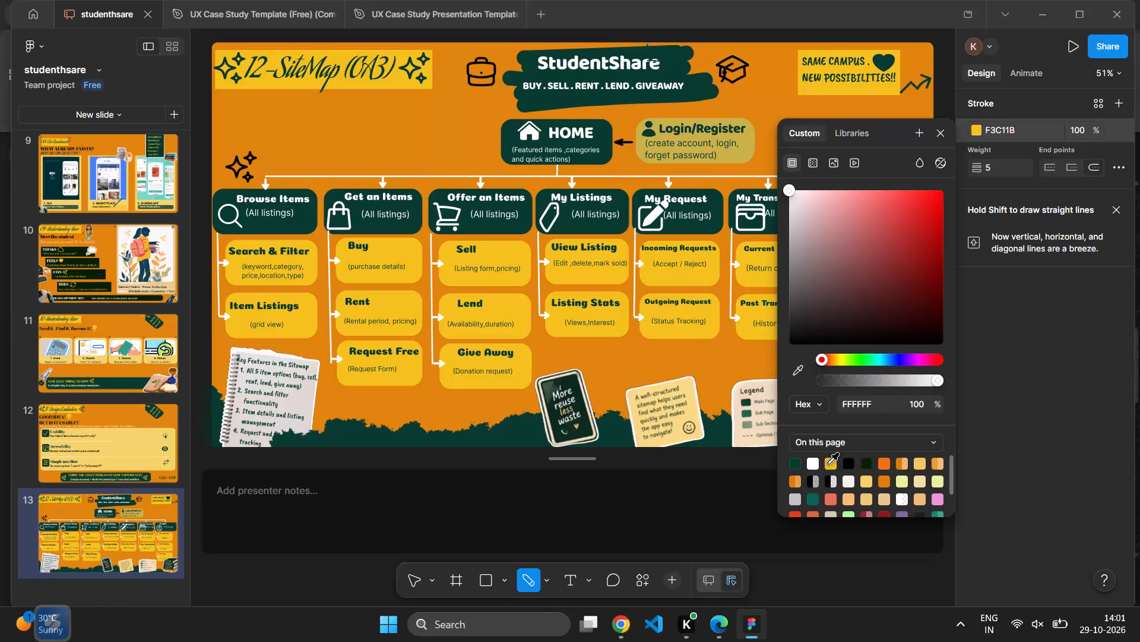
pyautogui.click(1008, 354)
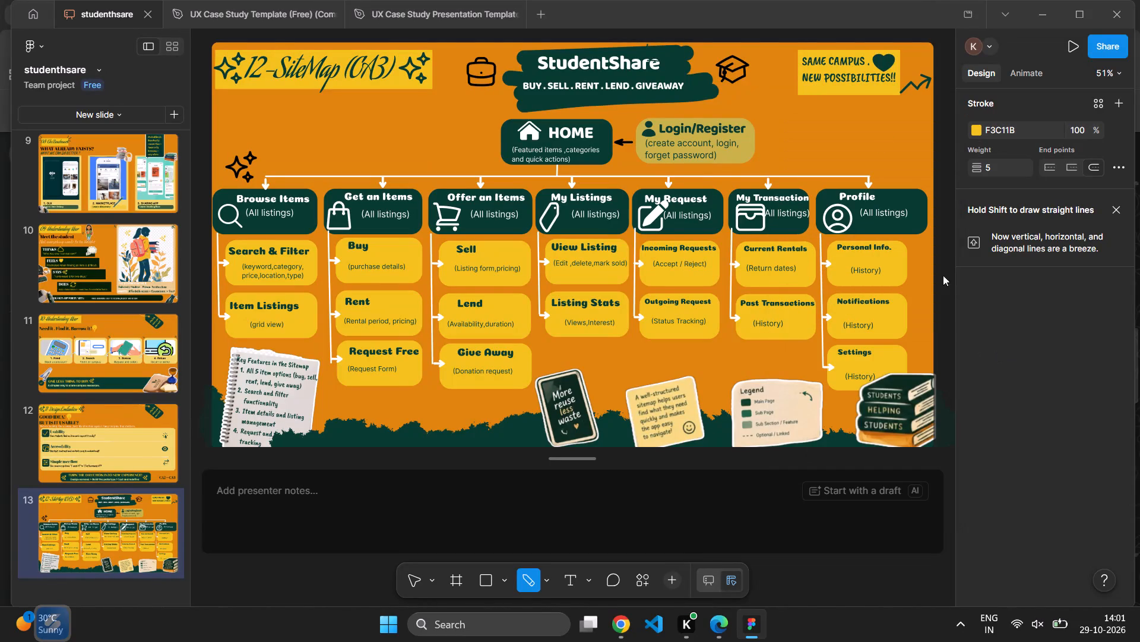
# Draw a small freehand yellow zigzag in the empty area beneath the SAME CAMPUS note, beside the Login/Register card.
pyautogui.moveTo(869, 135); pyautogui.dragTo(886, 131)
pyautogui.moveTo(886, 131); pyautogui.dragTo(900, 143)
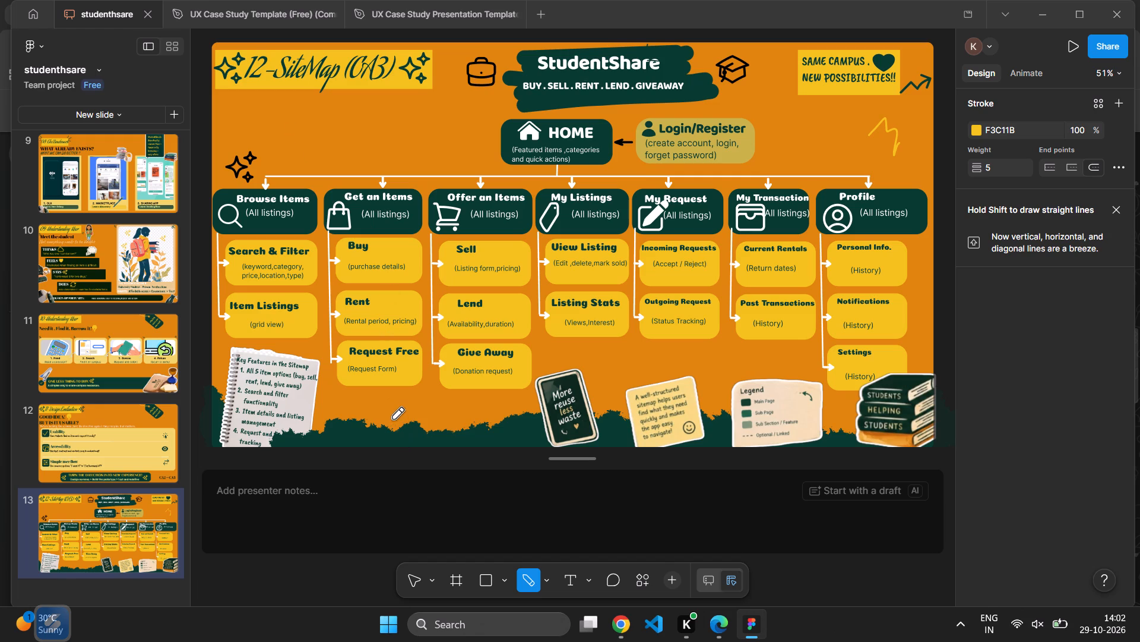
# Draw a short freehand arrow from the "More reuse less waste" card to the "A well-structured sitemap" sticky note.
pyautogui.moveTo(592, 393); pyautogui.dragTo(617, 393)
pyautogui.moveTo(608, 385); pyautogui.dragTo(609, 410)
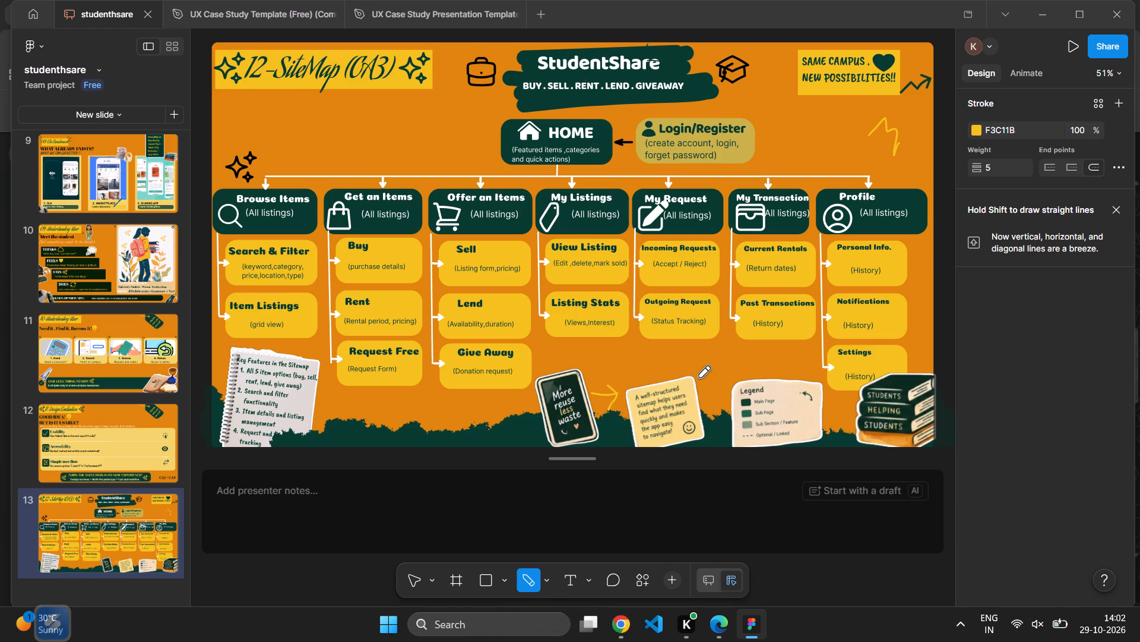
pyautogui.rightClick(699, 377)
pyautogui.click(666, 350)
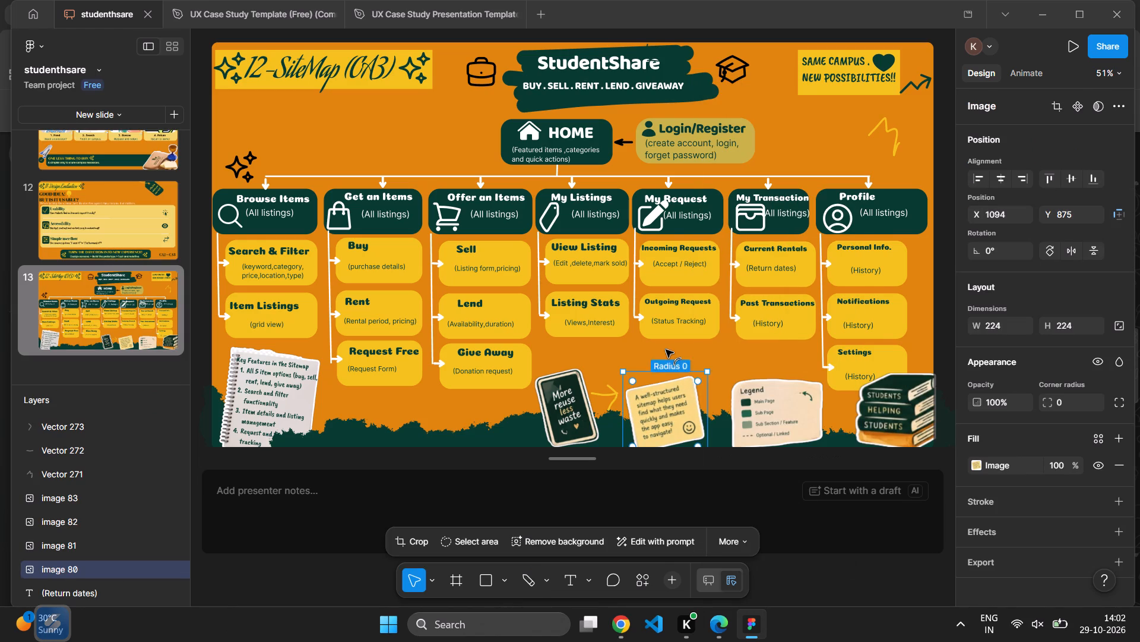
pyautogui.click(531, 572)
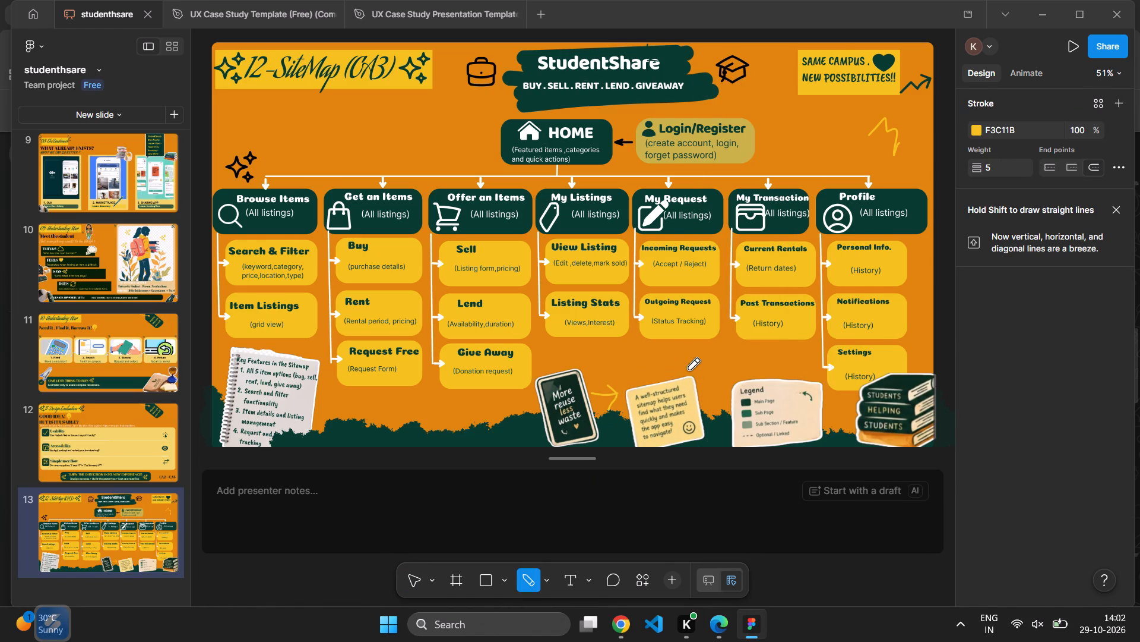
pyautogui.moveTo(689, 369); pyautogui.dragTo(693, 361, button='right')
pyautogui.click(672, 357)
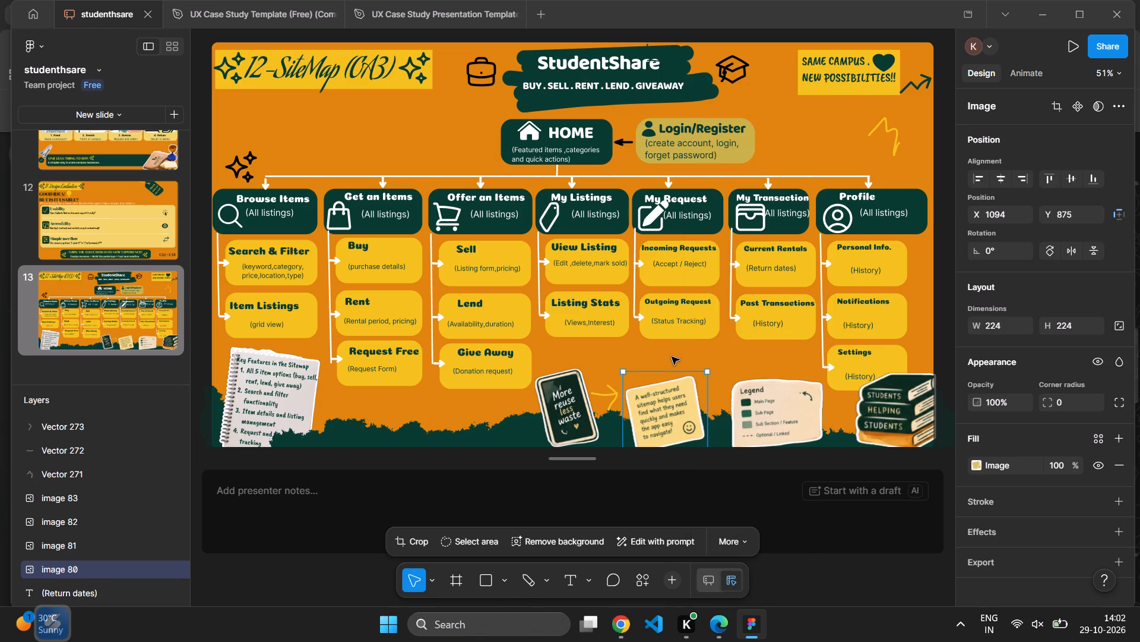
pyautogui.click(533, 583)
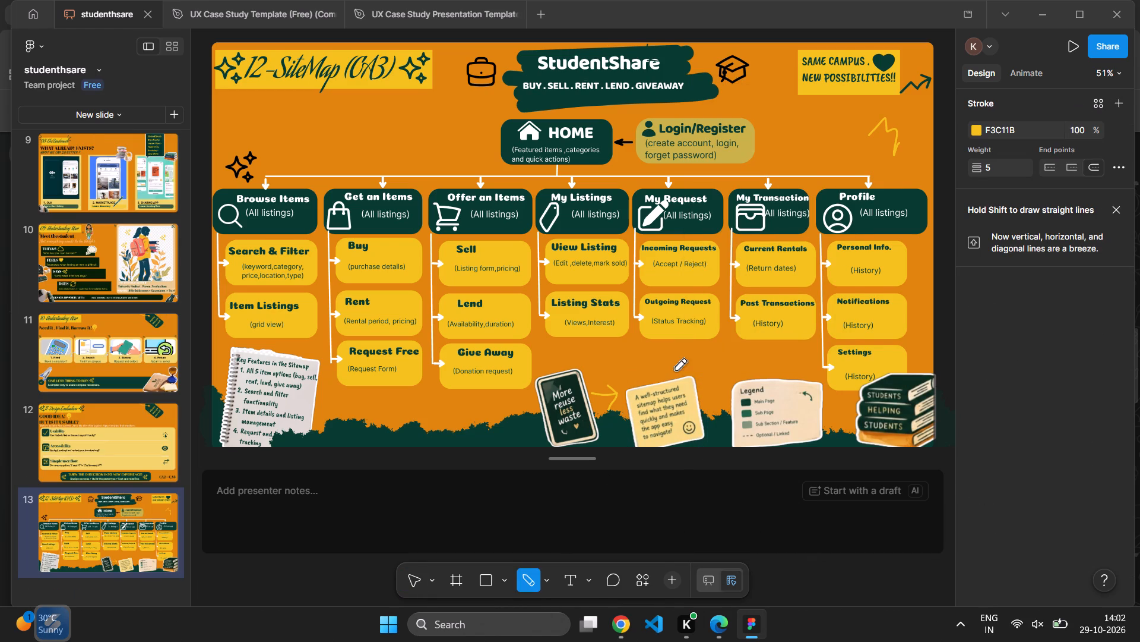
# Draw a curved freehand arrow arching from above the sticky note to the Legend card.
pyautogui.moveTo(683, 359); pyautogui.dragTo(733, 378)
pyautogui.moveTo(733, 378); pyautogui.dragTo(734, 378)
pyautogui.moveTo(724, 378); pyautogui.dragTo(736, 374)
pyautogui.moveTo(736, 374); pyautogui.dragTo(736, 372)
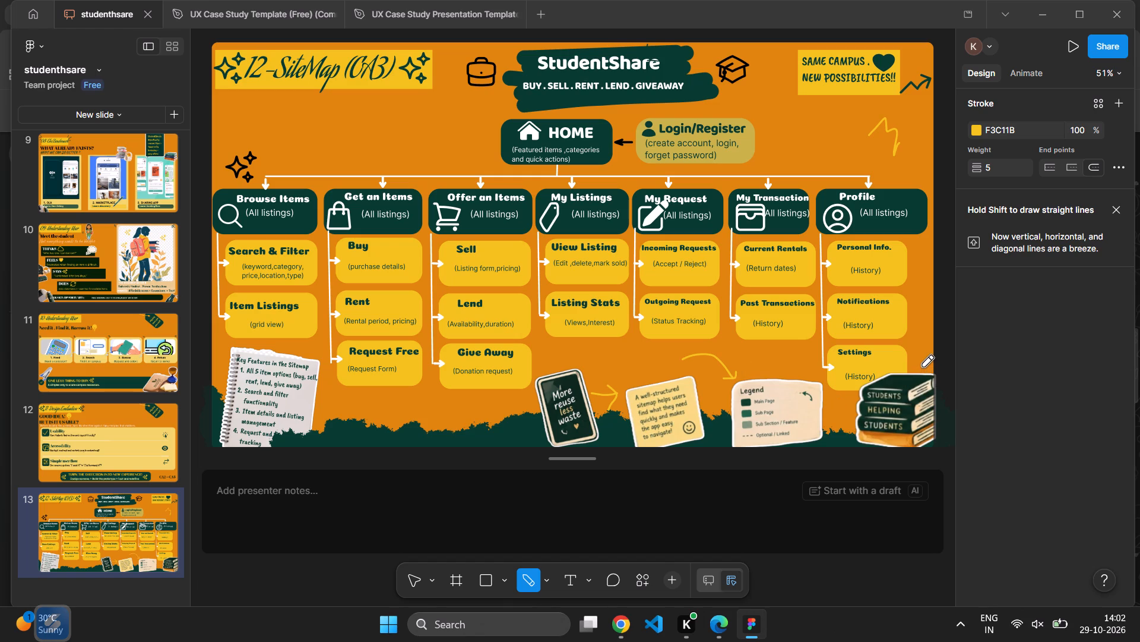
# Draw short yellow accent strokes beside the upper-right and lower-left corners of the book stack.
pyautogui.click(923, 368)
pyautogui.moveTo(926, 365); pyautogui.dragTo(927, 369)
pyautogui.moveTo(927, 369); pyautogui.dragTo(929, 372)
pyautogui.moveTo(848, 435); pyautogui.dragTo(851, 440)
pyautogui.moveTo(845, 436); pyautogui.dragTo(848, 444)
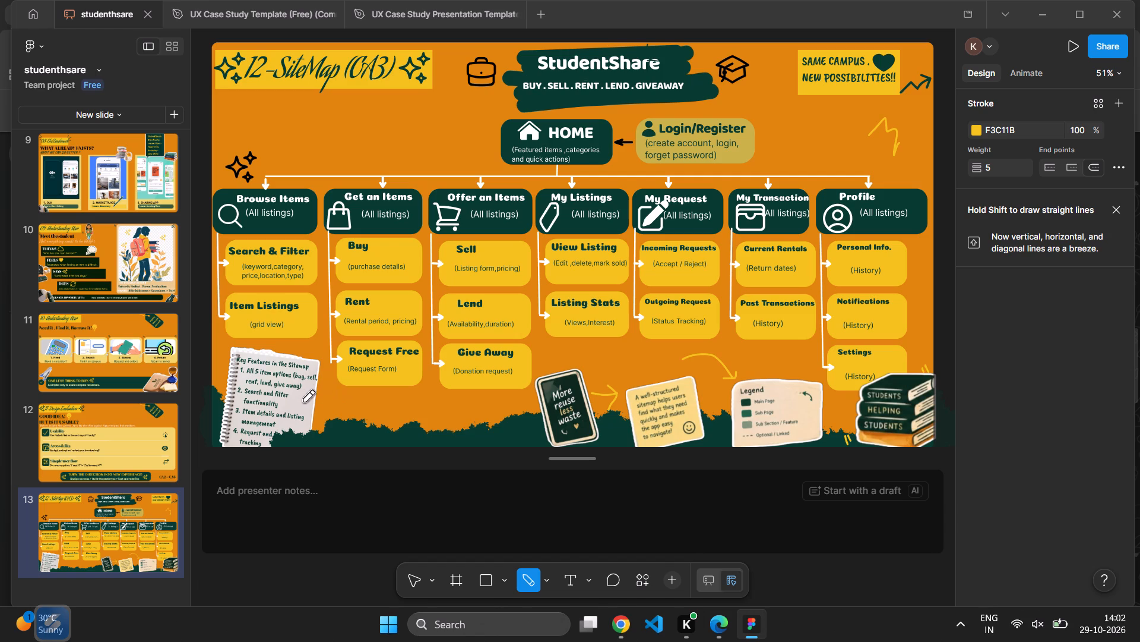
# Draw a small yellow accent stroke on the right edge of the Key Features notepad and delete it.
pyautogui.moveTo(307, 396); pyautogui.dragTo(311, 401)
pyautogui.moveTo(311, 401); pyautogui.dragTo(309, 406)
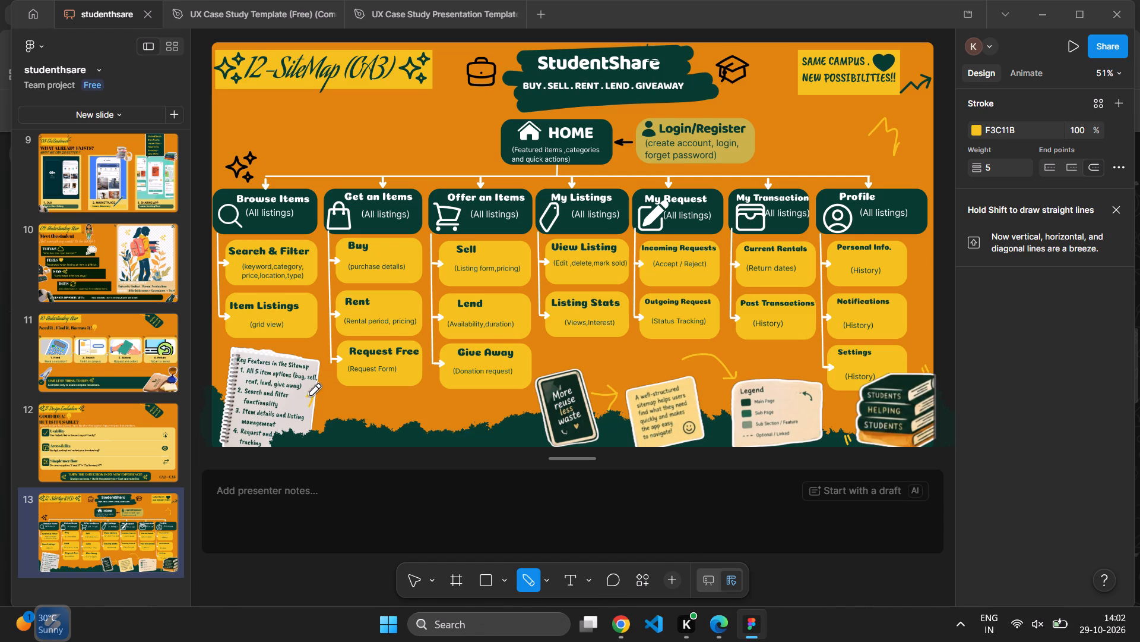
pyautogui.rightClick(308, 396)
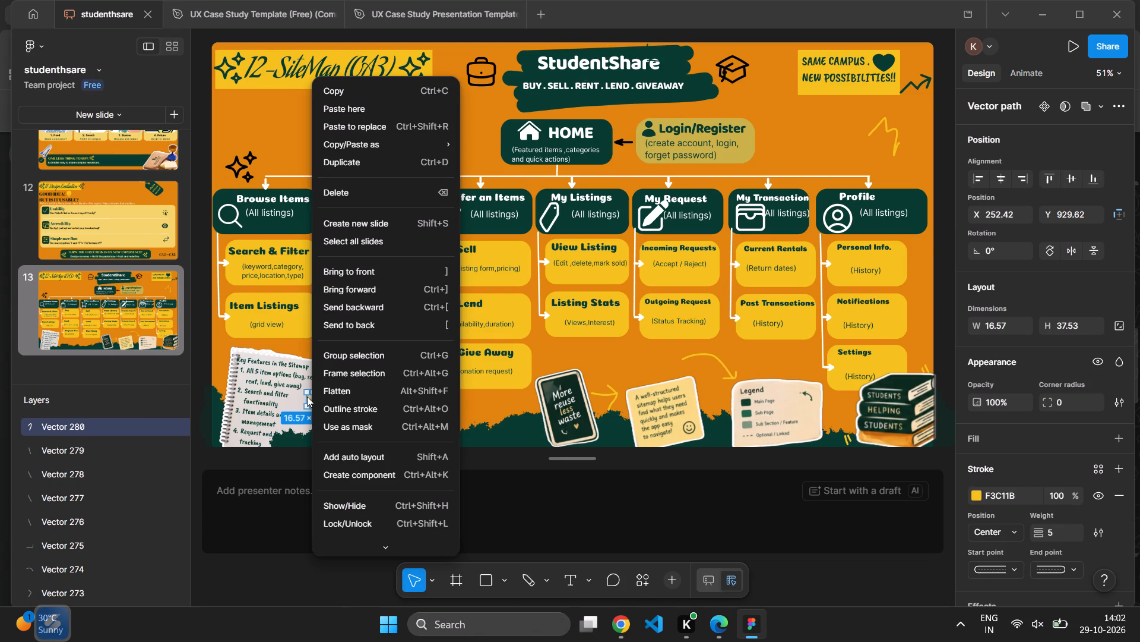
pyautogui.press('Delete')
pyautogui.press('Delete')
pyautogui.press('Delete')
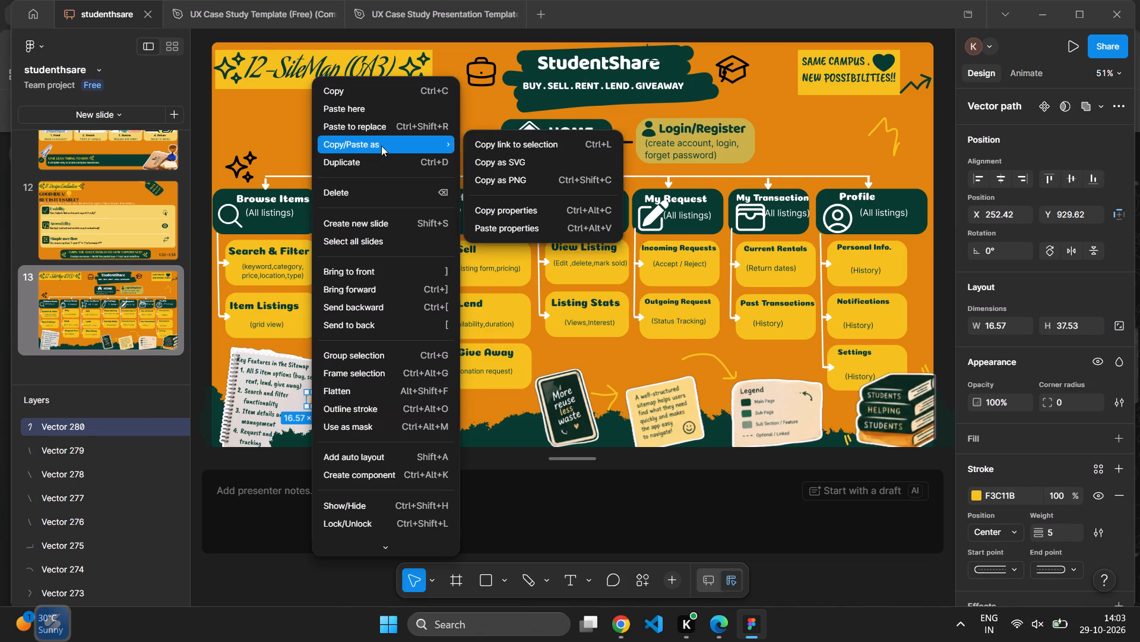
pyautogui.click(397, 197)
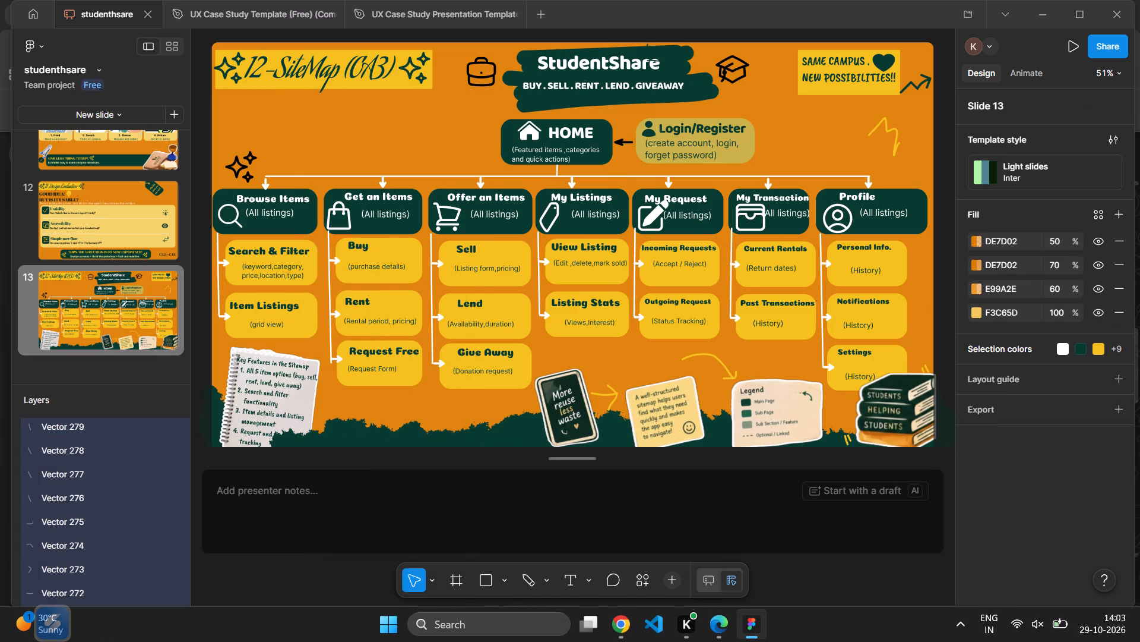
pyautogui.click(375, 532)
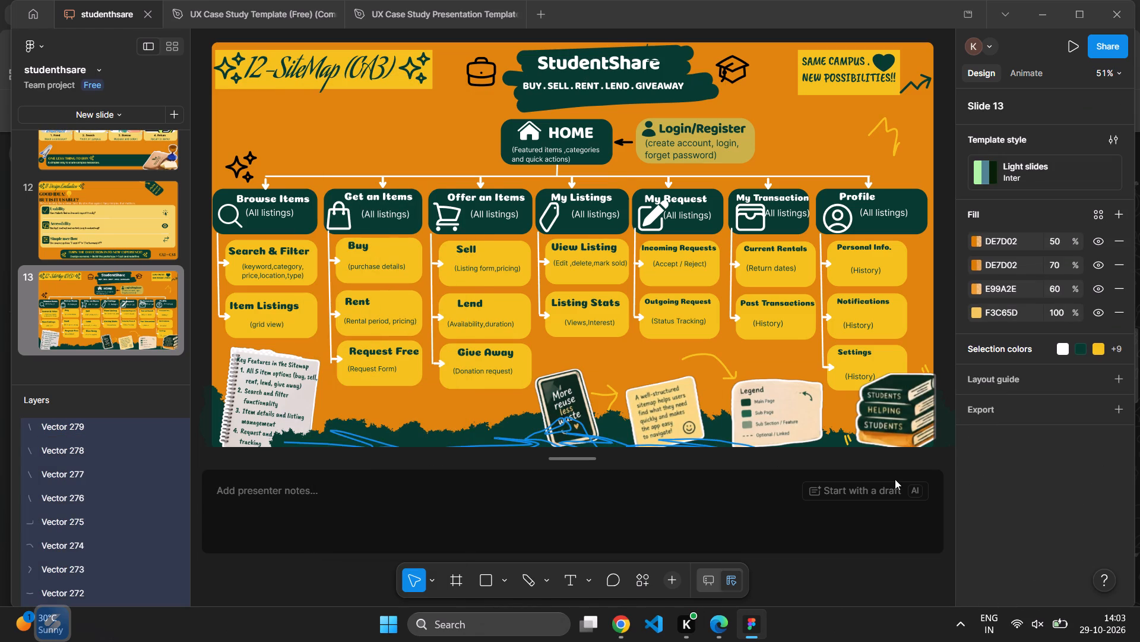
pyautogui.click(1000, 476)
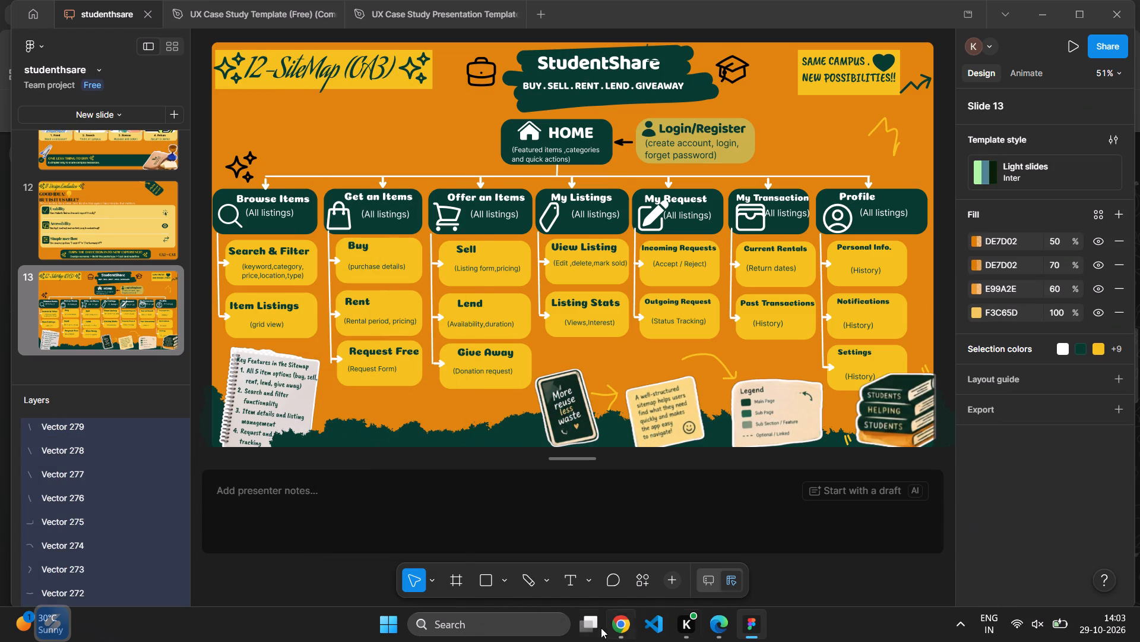
# Lower the arrow between the sticky note and Legend card, moving its curve to X 1244, Y 876 and its arrowhead to X 1361, Y 937.
pyautogui.moveTo(717, 358); pyautogui.dragTo(717, 358)
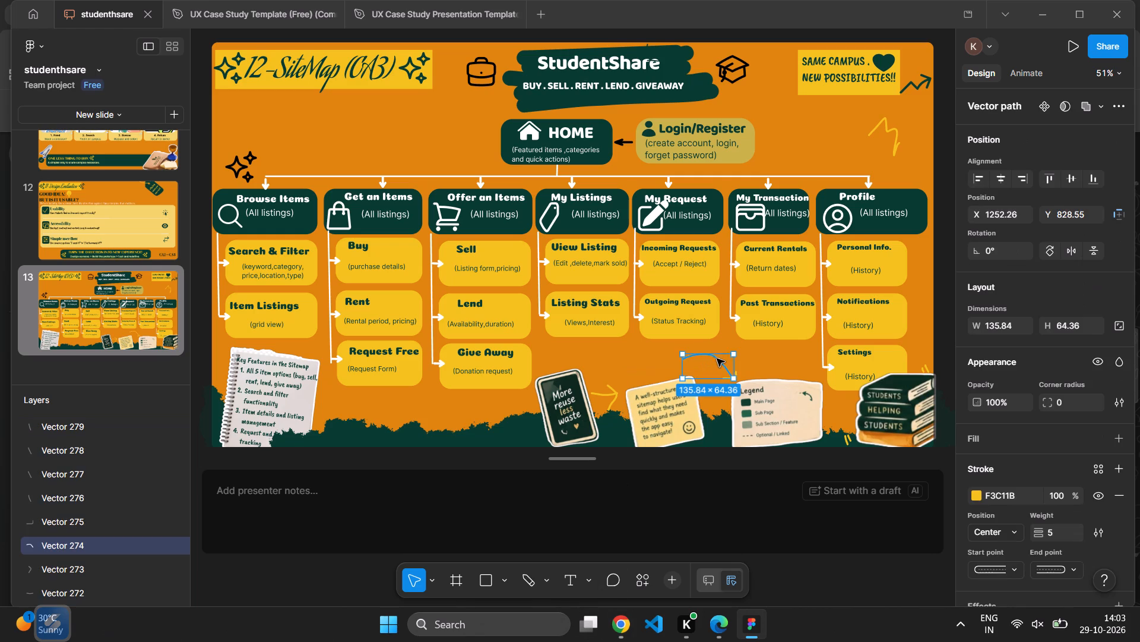
pyautogui.moveTo(717, 358); pyautogui.dragTo(714, 376)
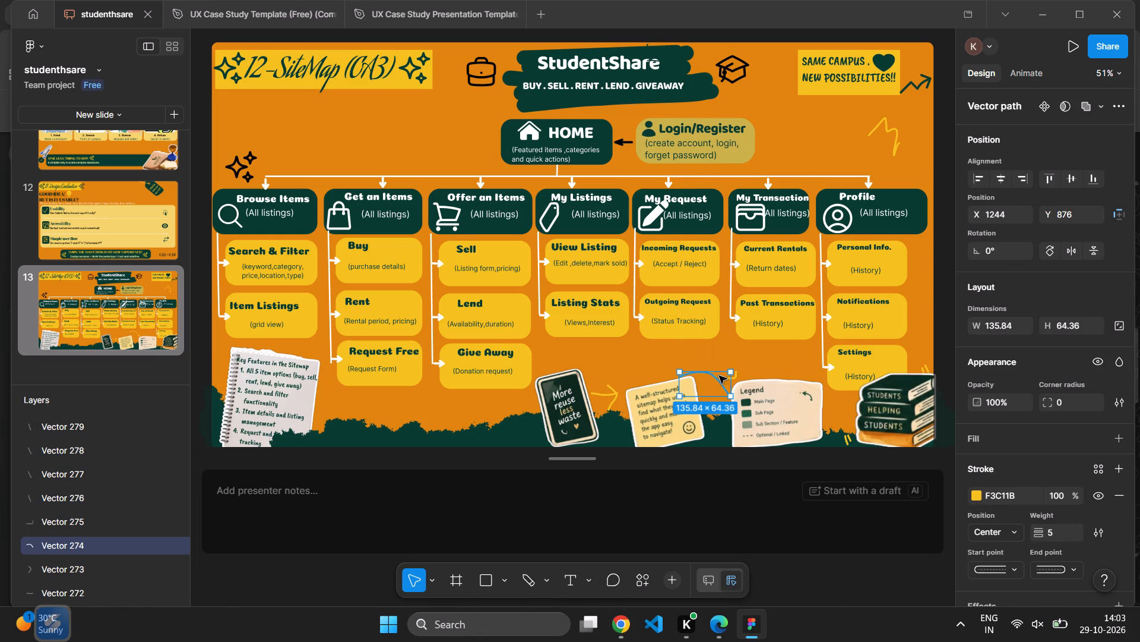
pyautogui.click(745, 358)
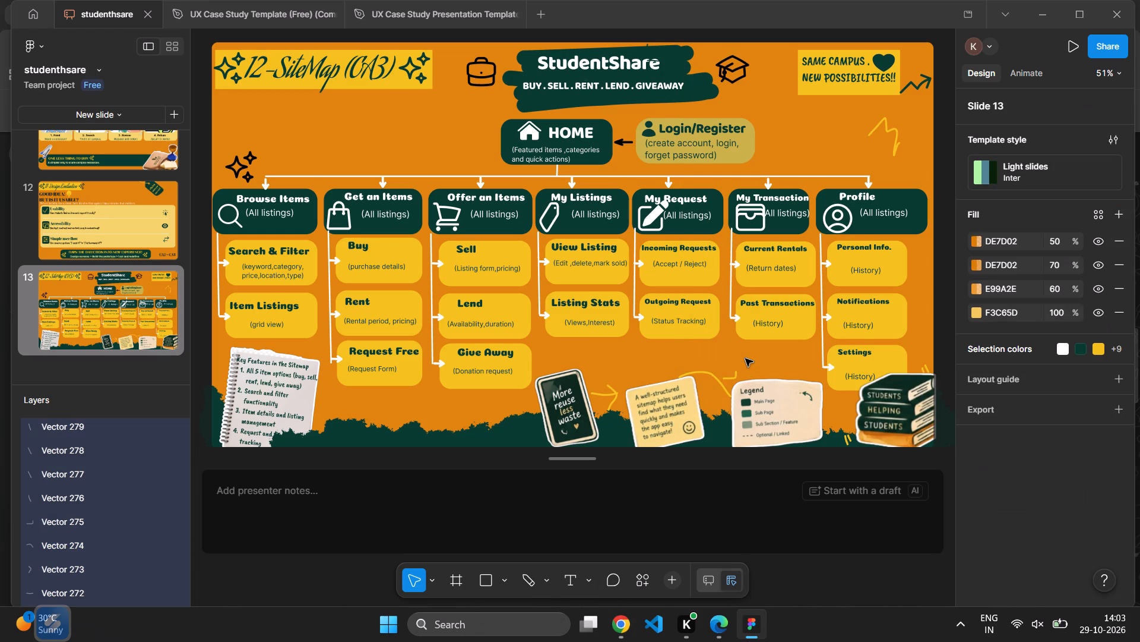
pyautogui.moveTo(734, 379); pyautogui.dragTo(734, 388)
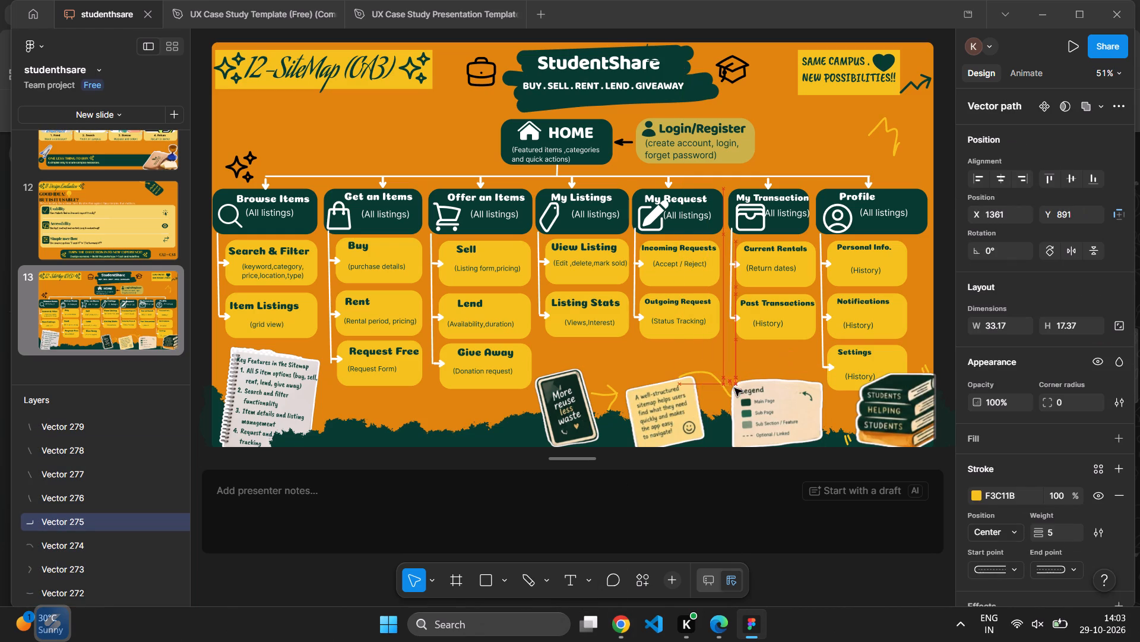
pyautogui.moveTo(734, 388); pyautogui.dragTo(734, 402)
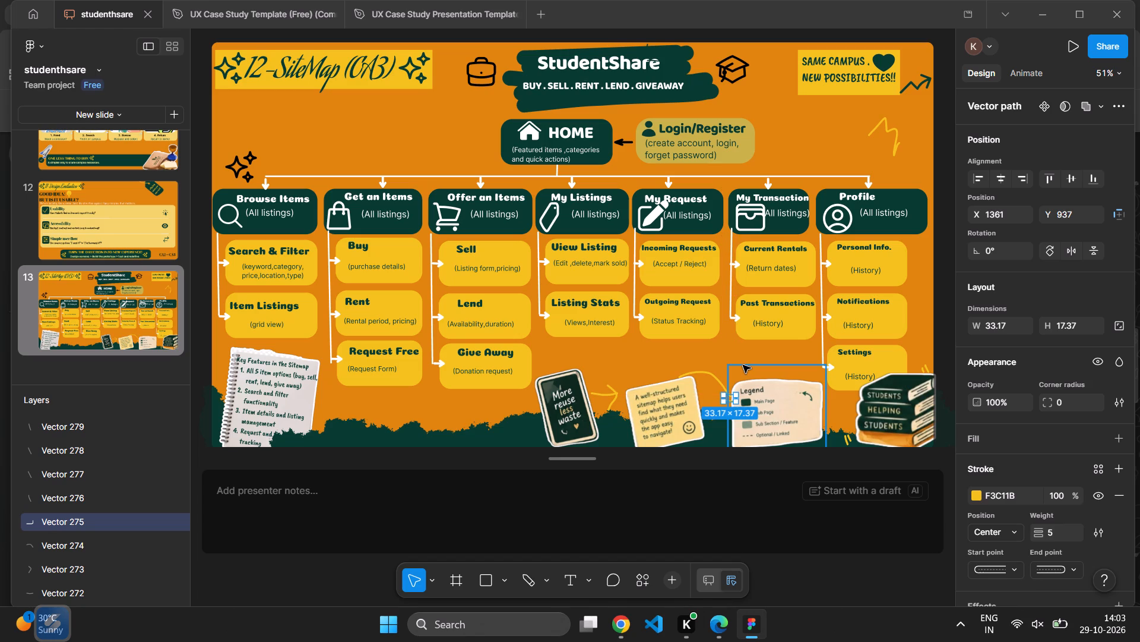
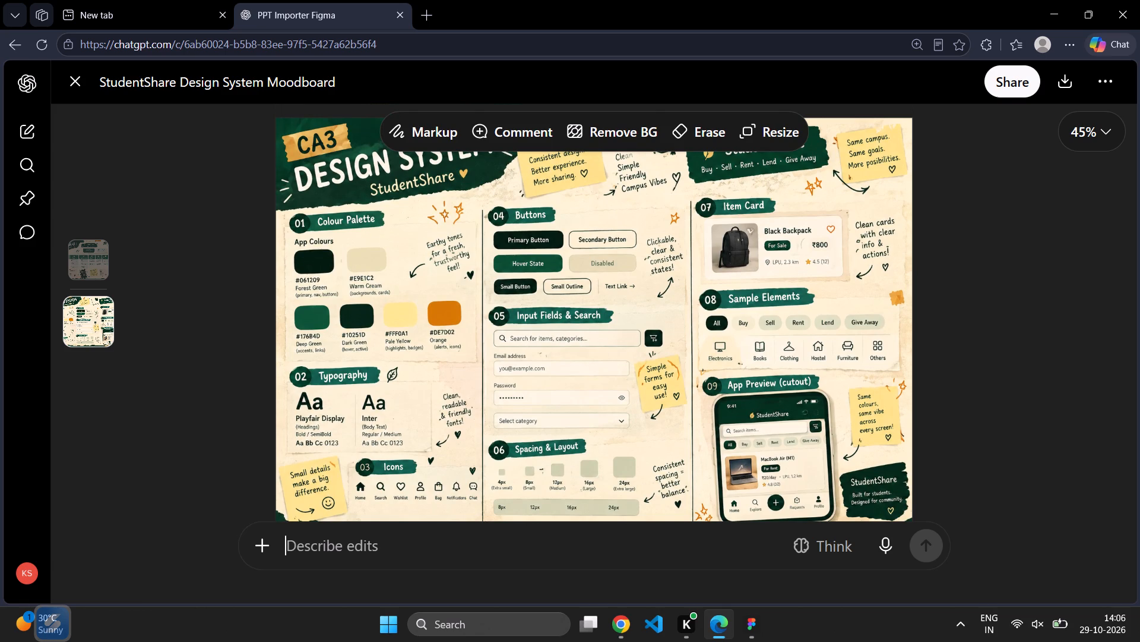
# Examine the upper sections of the StudentShare Design System moodboard, including colour palette, typography, buttons, input fields and item card.
pyautogui.scroll(1, 807, 443)
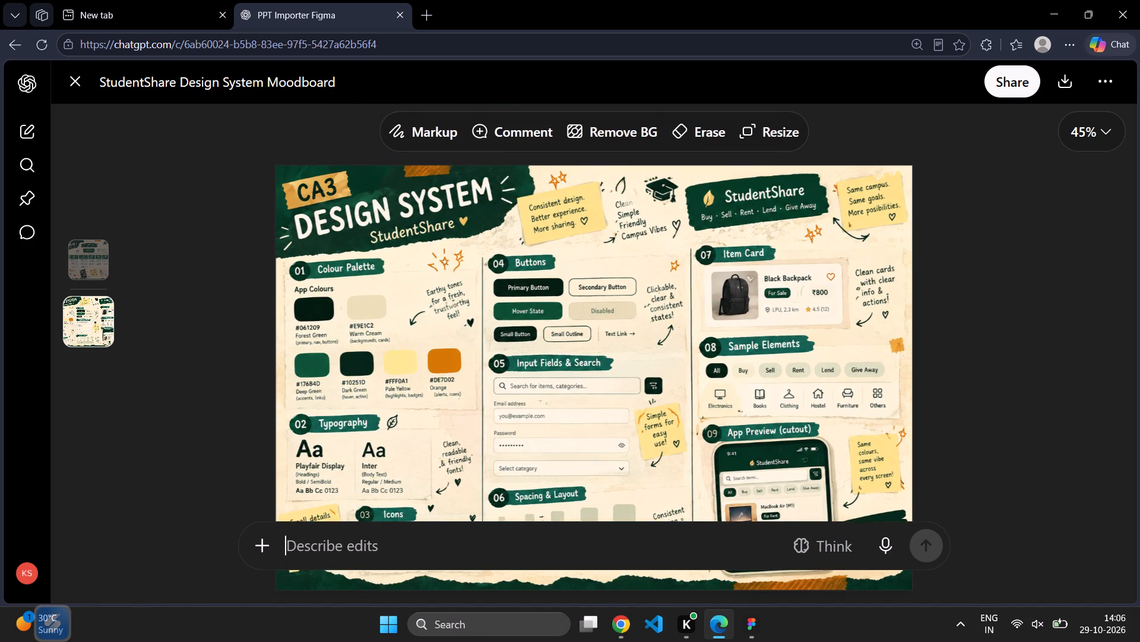
pyautogui.scroll(1, 807, 443)
pyautogui.scroll(-1, 807, 443)
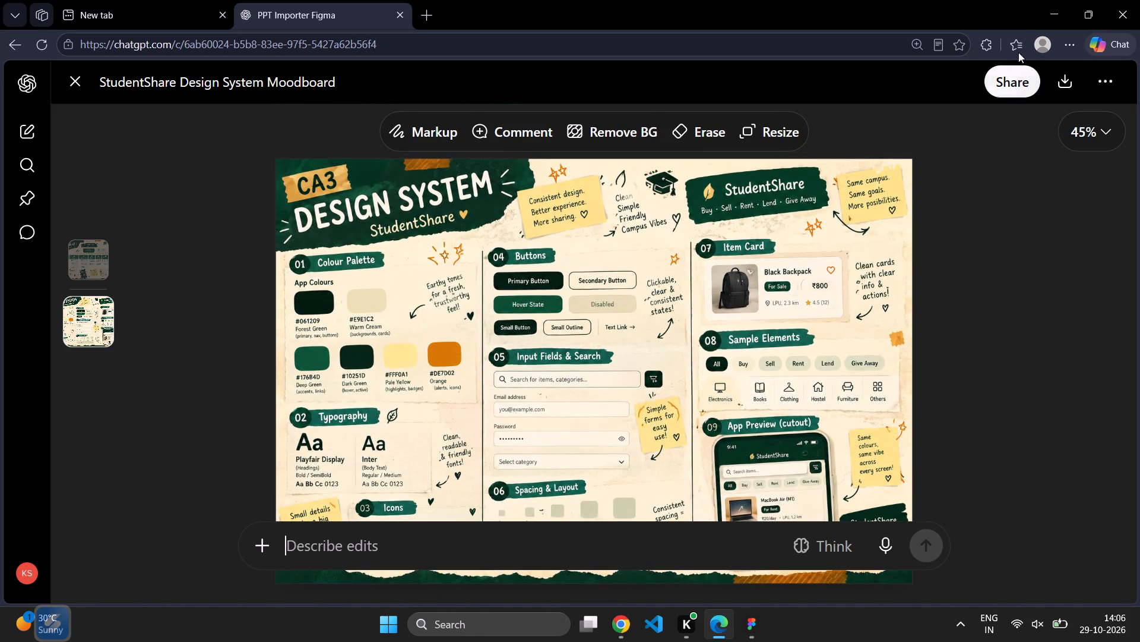
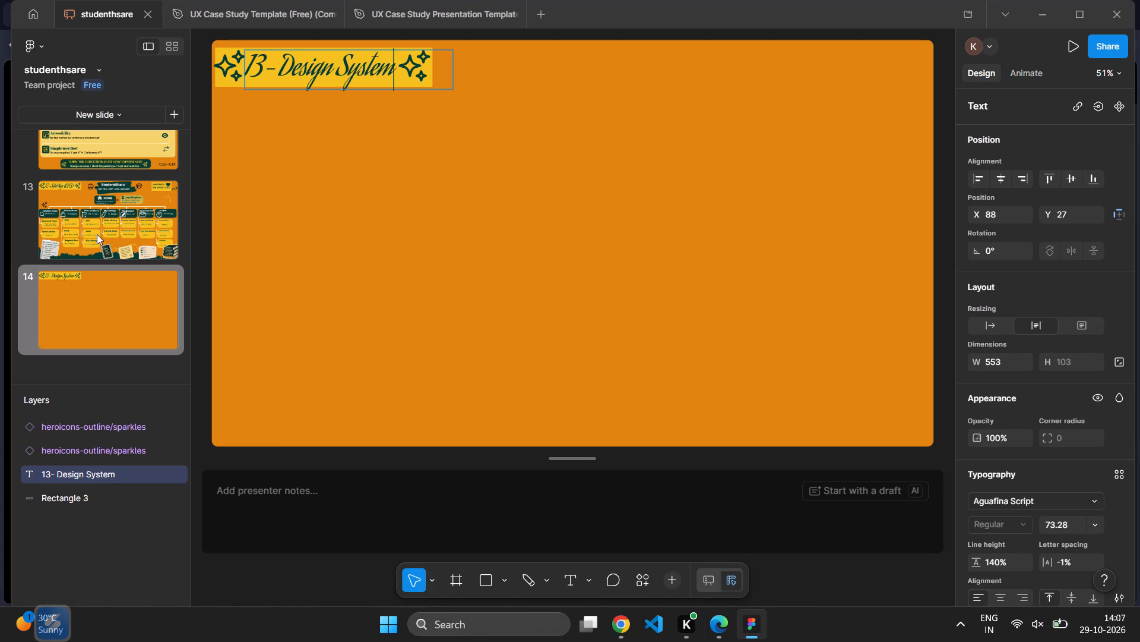
# Copy slide 13's bottom decorations, including the notebook, phone, sticky notes, legend card, book stack and green torn-edge border.
pyautogui.click(97, 234)
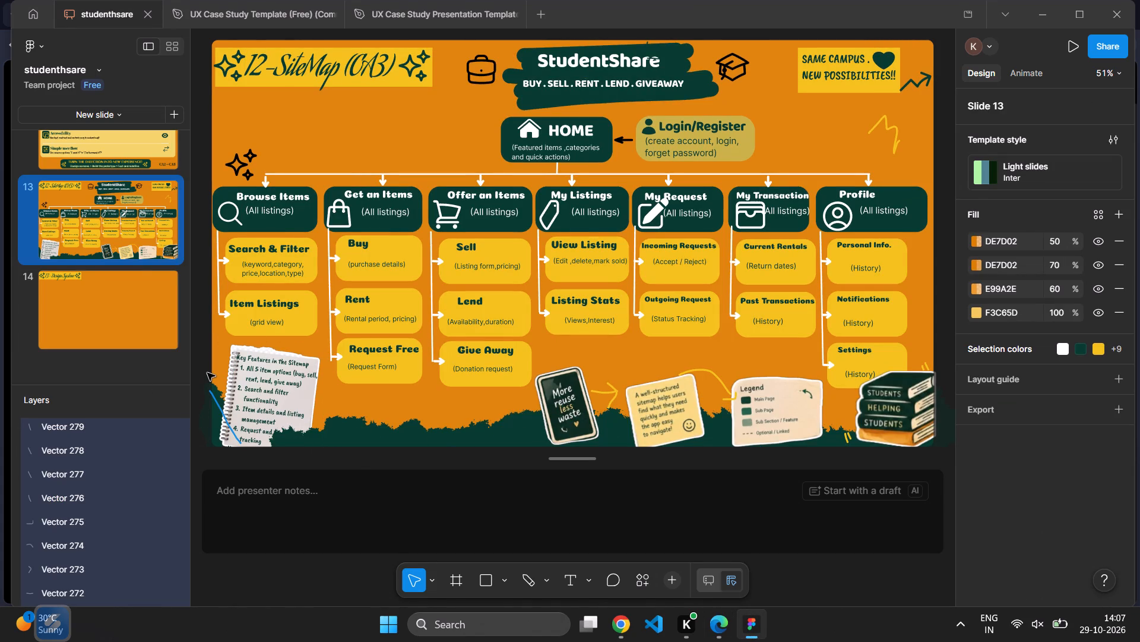
pyautogui.moveTo(207, 373); pyautogui.dragTo(404, 412)
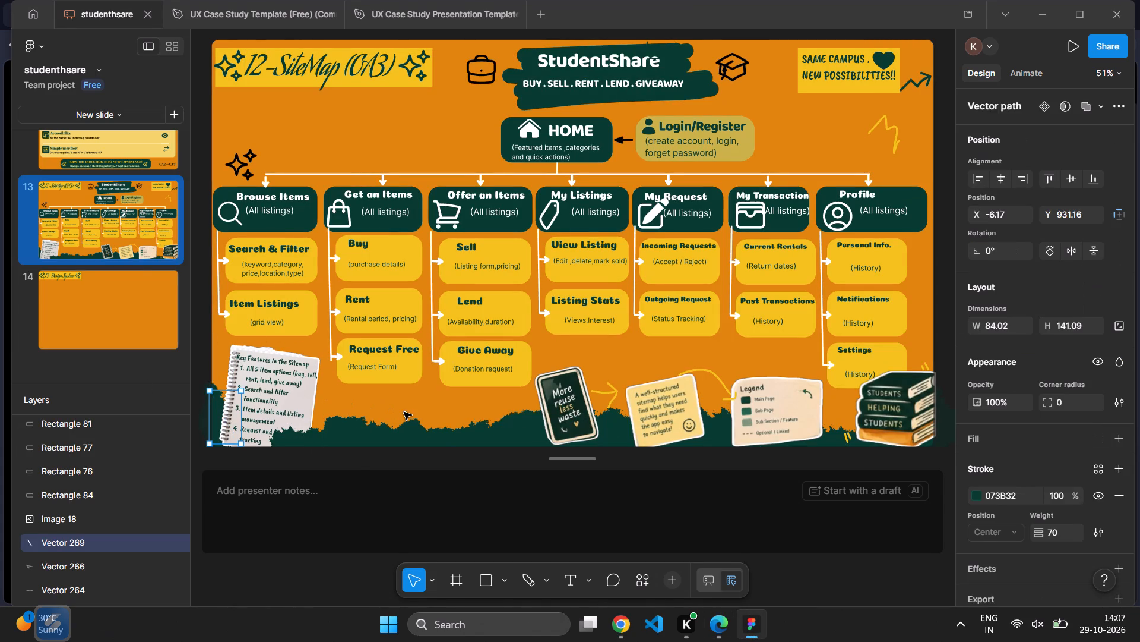
pyautogui.click(403, 409)
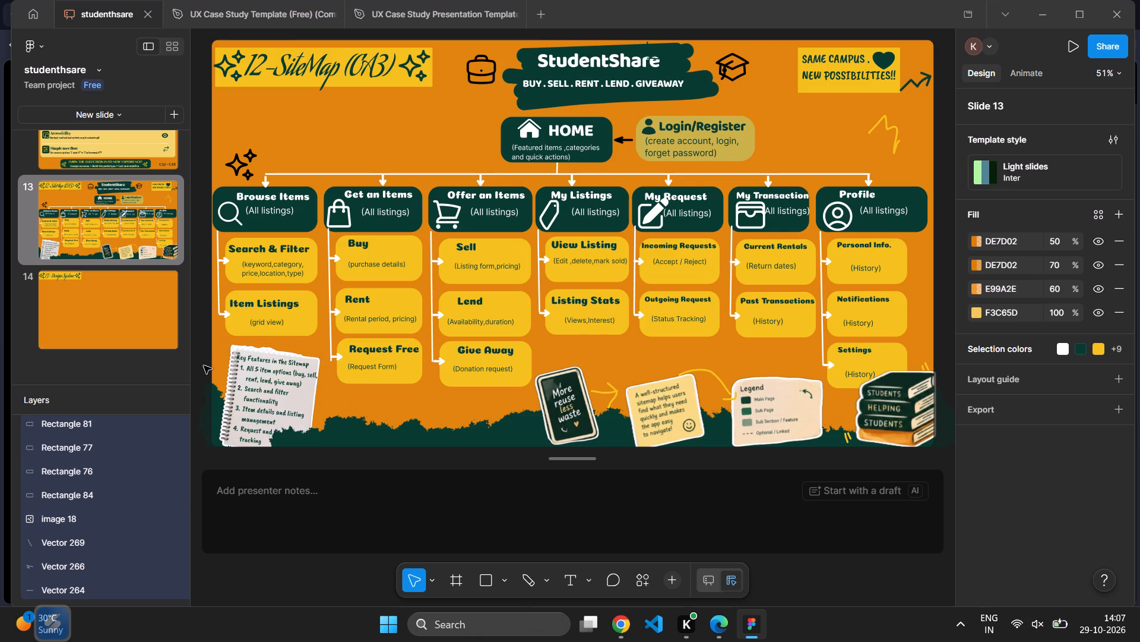
pyautogui.moveTo(213, 367); pyautogui.dragTo(220, 369, button='right')
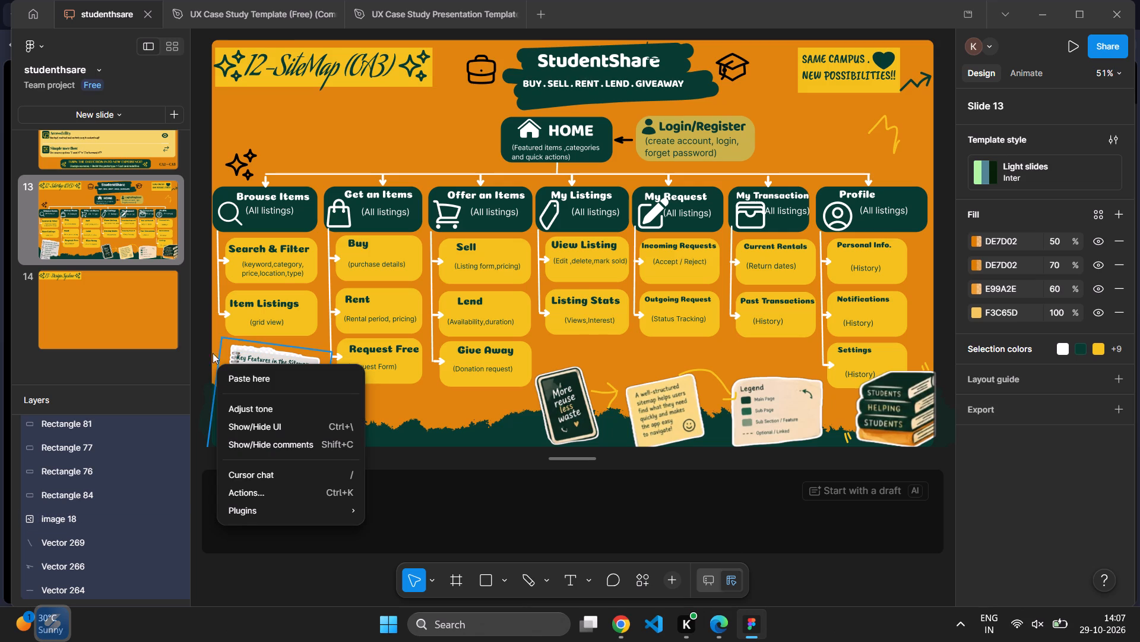
pyautogui.click(209, 342)
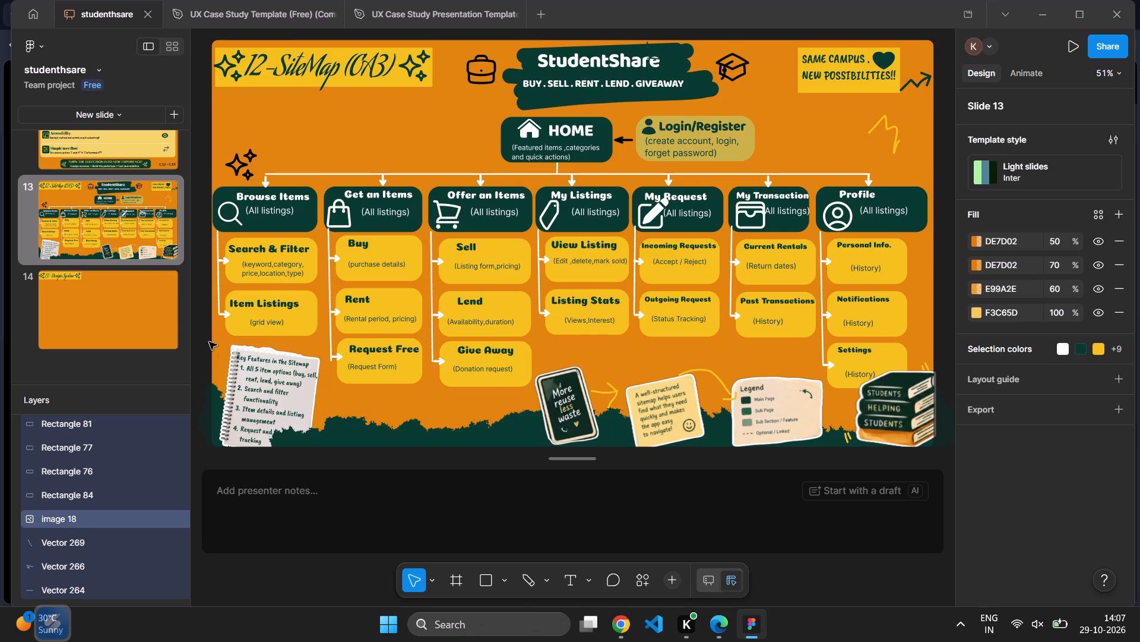
pyautogui.moveTo(214, 342); pyautogui.dragTo(661, 518)
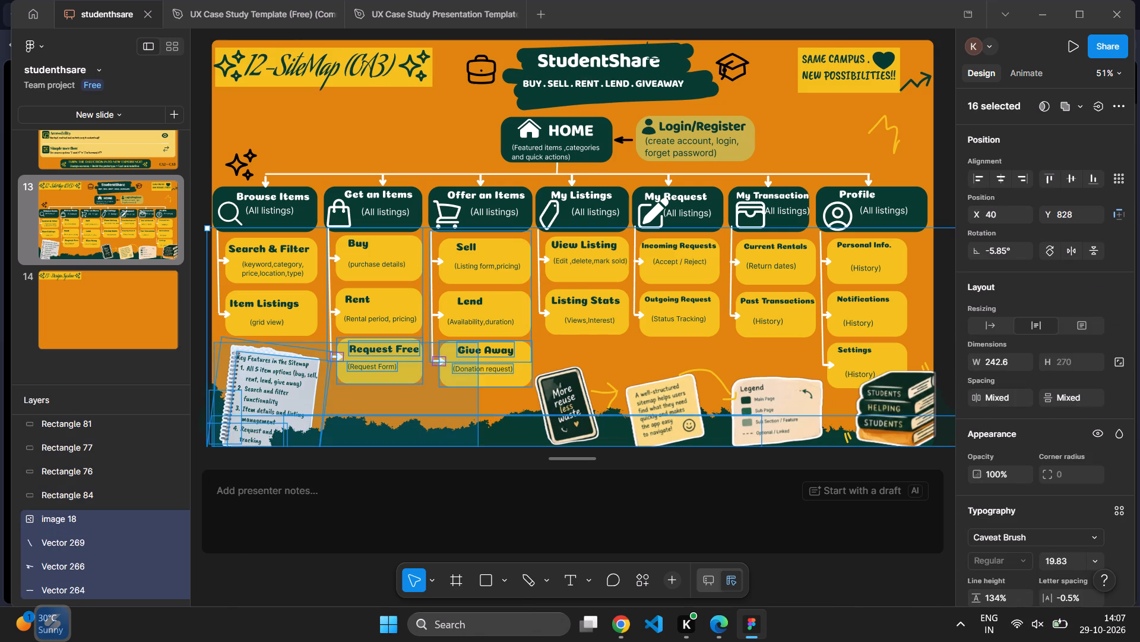
pyautogui.moveTo(661, 518); pyautogui.dragTo(904, 492)
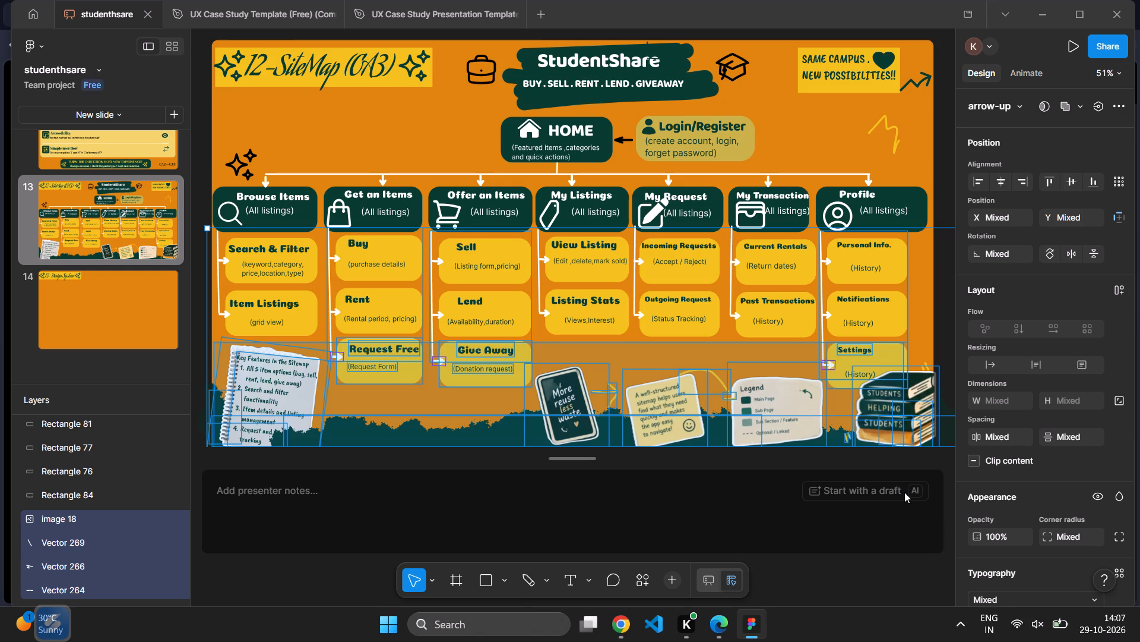
pyautogui.moveTo(904, 492); pyautogui.dragTo(892, 528)
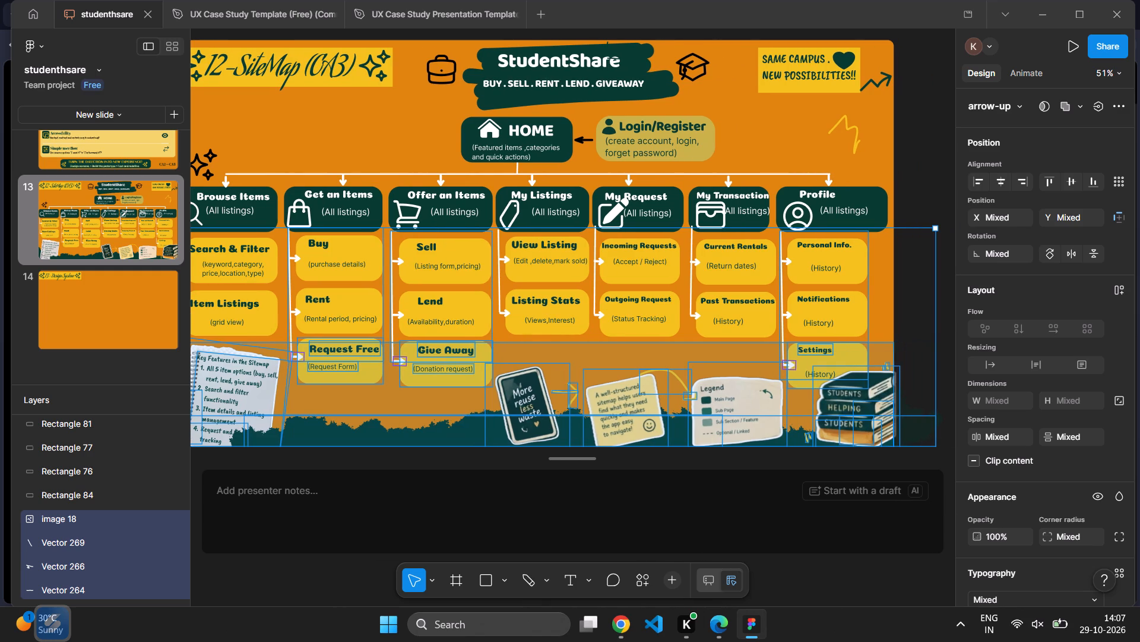
pyautogui.moveTo(892, 528); pyautogui.dragTo(889, 531)
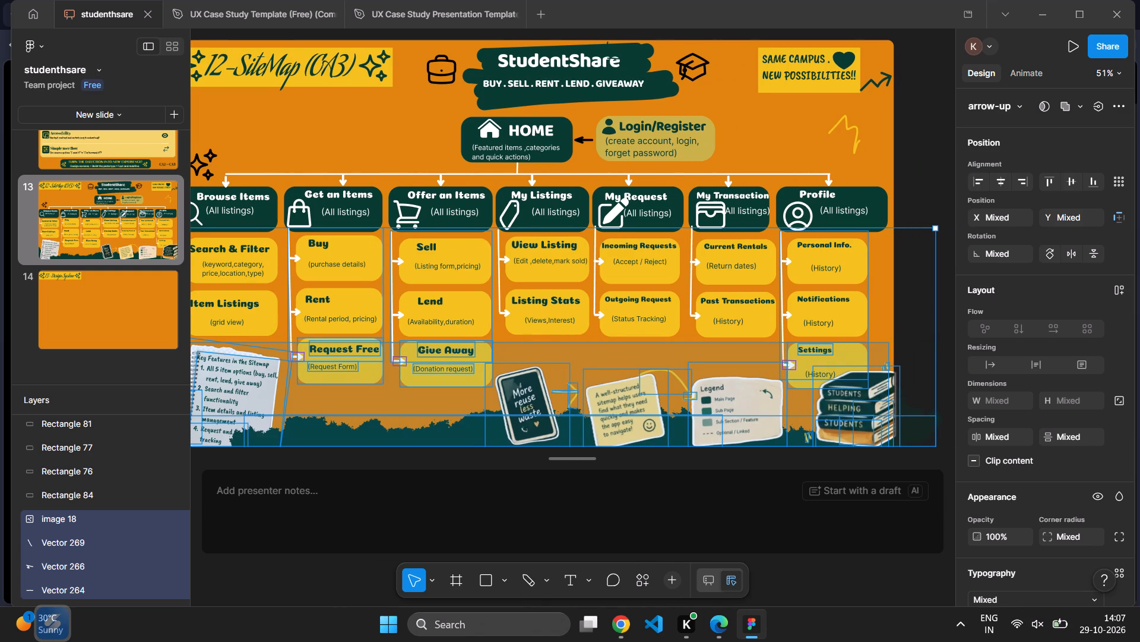
pyautogui.moveTo(889, 531); pyautogui.dragTo(898, 565)
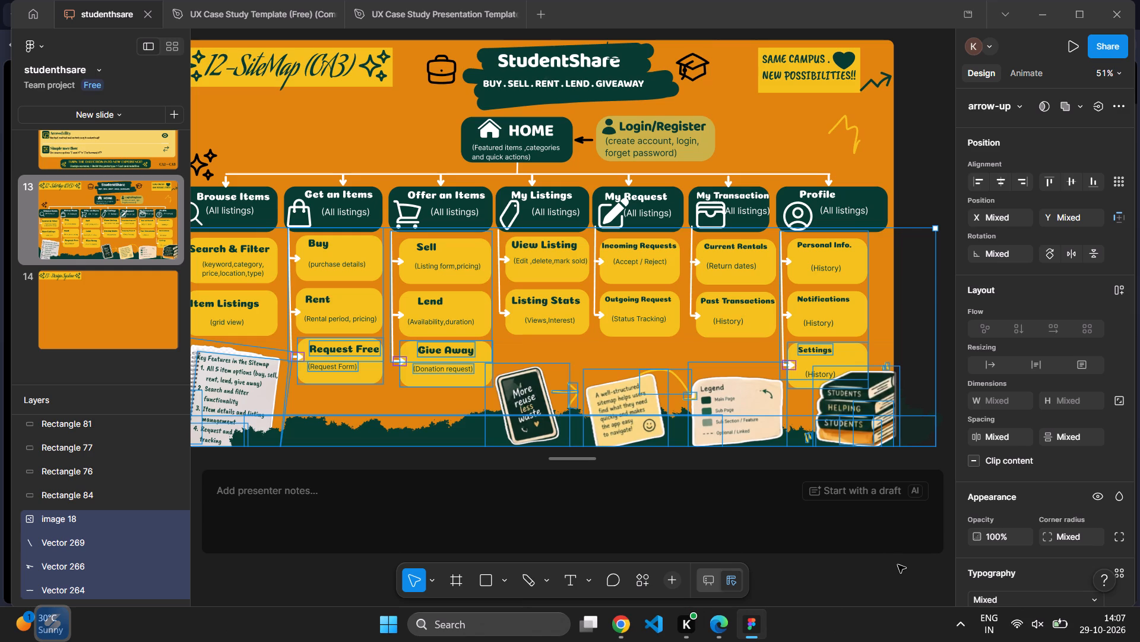
pyautogui.hotkey('ctrl', 'c')
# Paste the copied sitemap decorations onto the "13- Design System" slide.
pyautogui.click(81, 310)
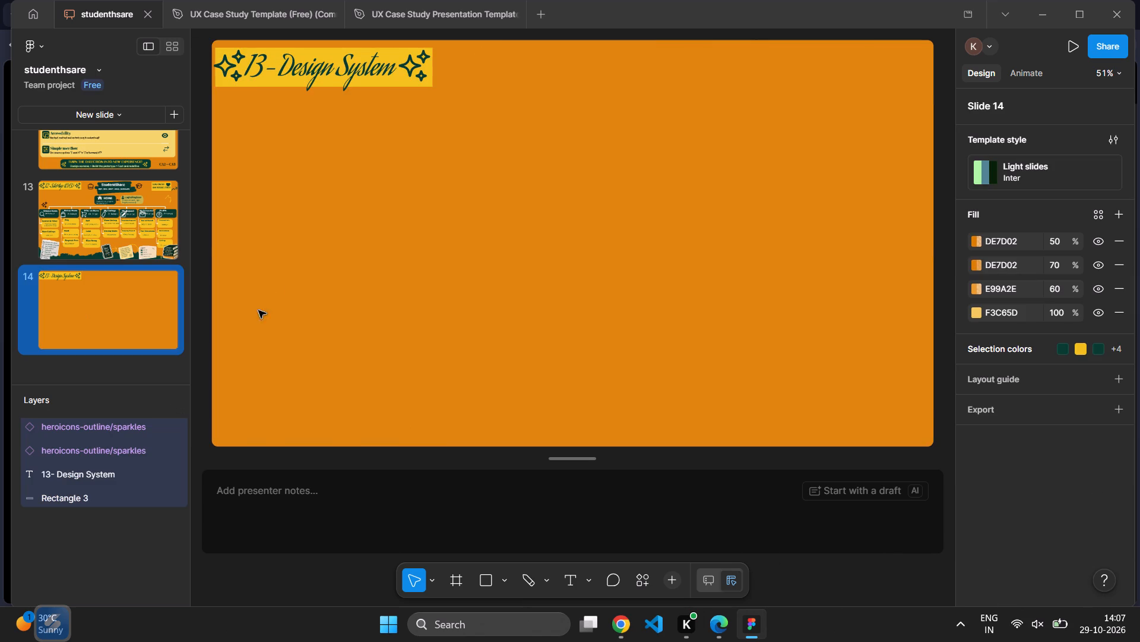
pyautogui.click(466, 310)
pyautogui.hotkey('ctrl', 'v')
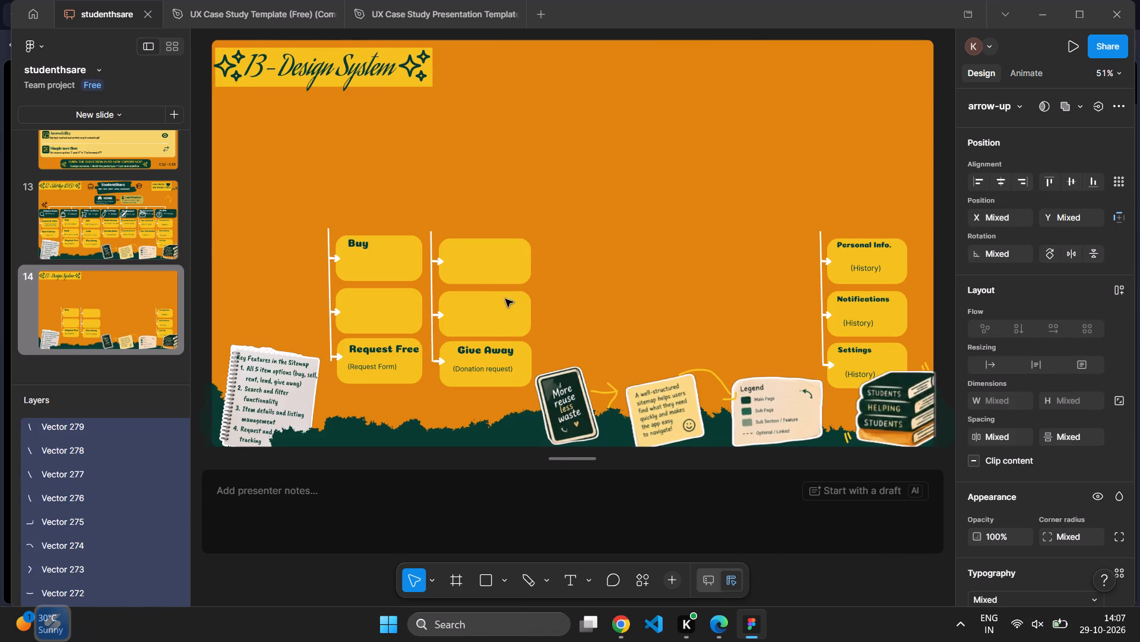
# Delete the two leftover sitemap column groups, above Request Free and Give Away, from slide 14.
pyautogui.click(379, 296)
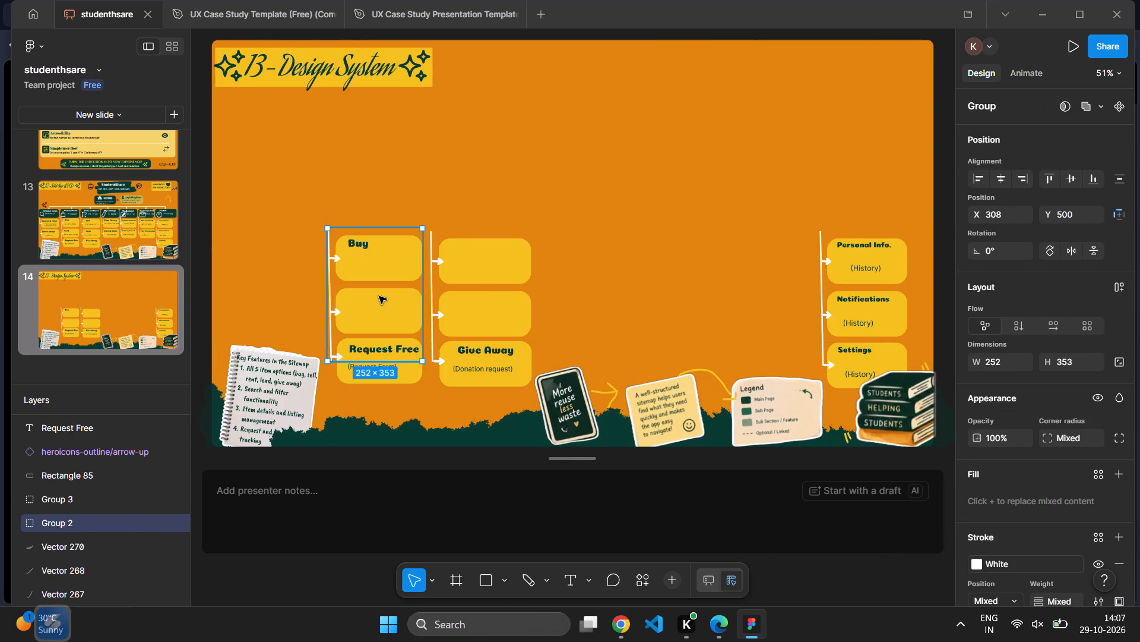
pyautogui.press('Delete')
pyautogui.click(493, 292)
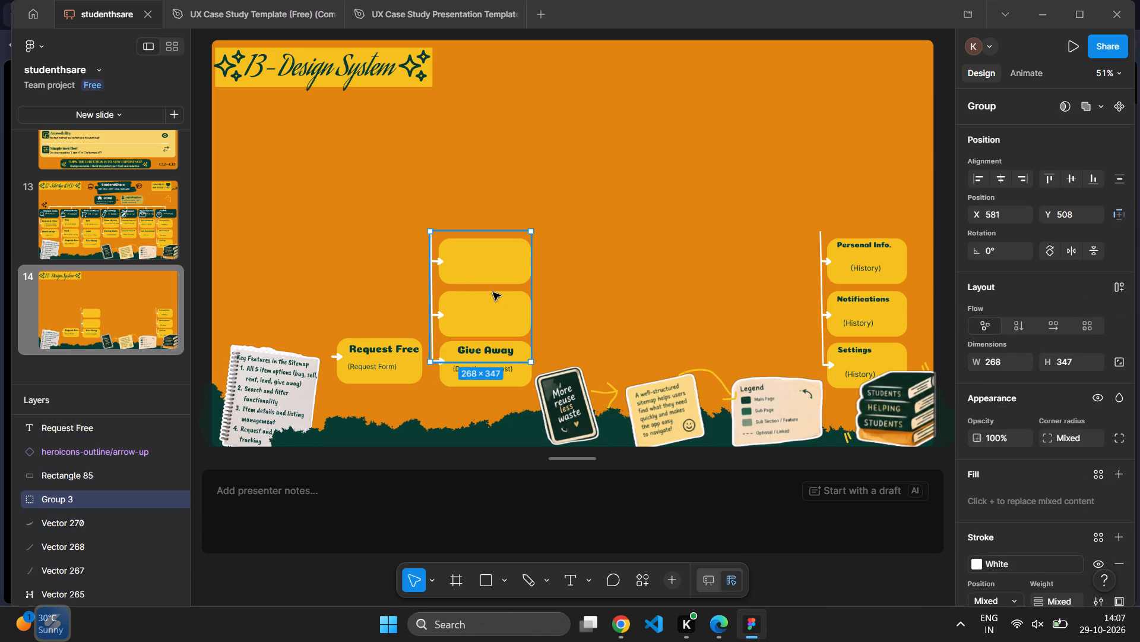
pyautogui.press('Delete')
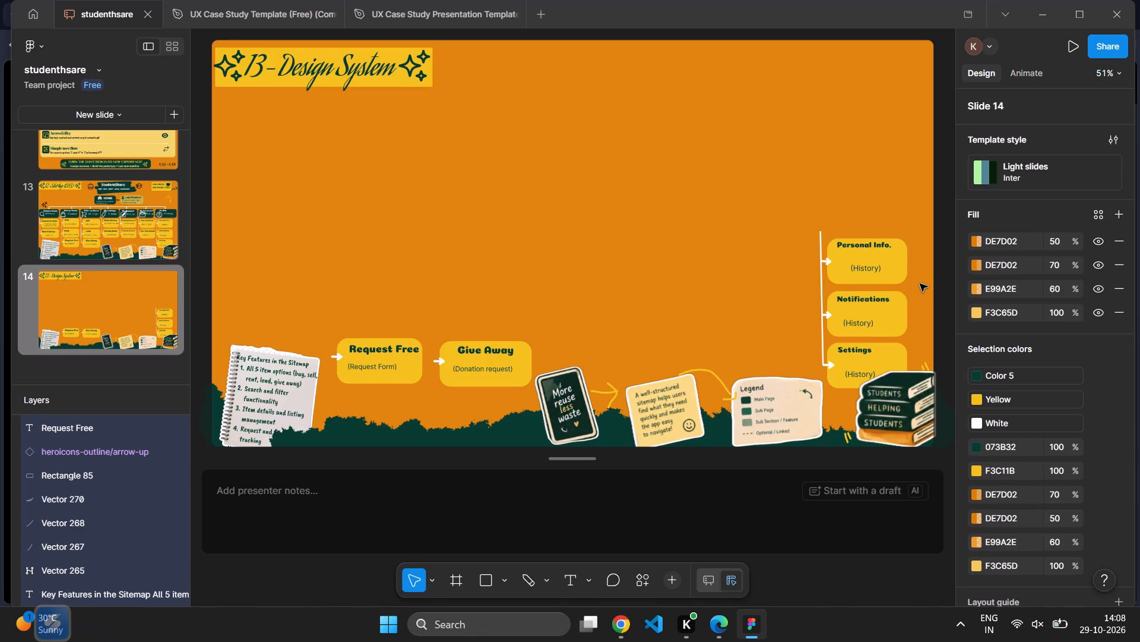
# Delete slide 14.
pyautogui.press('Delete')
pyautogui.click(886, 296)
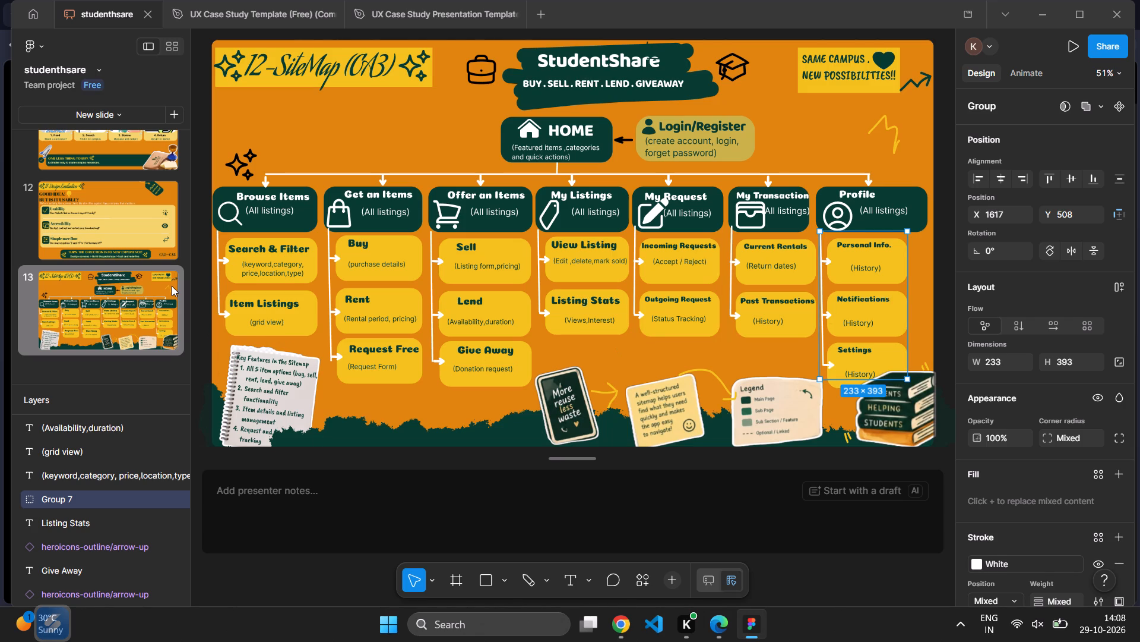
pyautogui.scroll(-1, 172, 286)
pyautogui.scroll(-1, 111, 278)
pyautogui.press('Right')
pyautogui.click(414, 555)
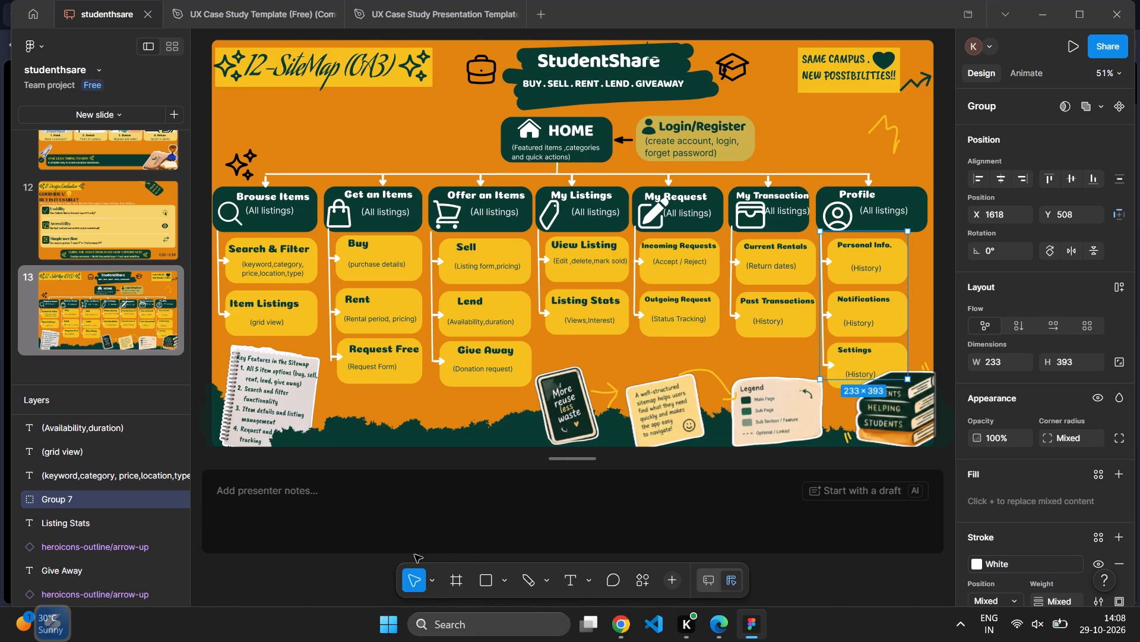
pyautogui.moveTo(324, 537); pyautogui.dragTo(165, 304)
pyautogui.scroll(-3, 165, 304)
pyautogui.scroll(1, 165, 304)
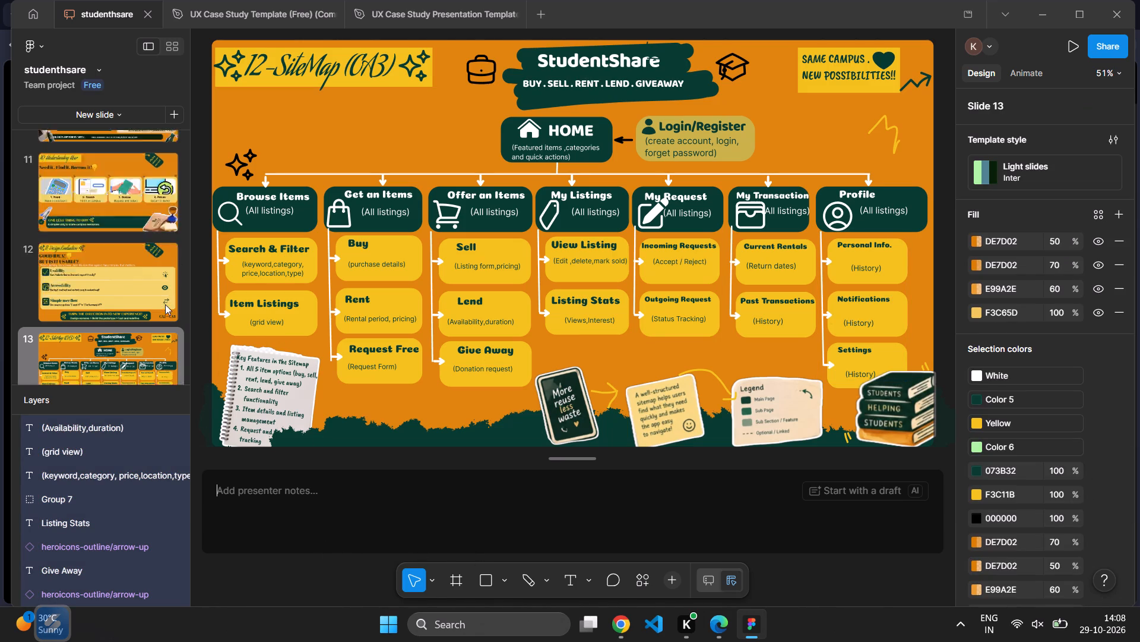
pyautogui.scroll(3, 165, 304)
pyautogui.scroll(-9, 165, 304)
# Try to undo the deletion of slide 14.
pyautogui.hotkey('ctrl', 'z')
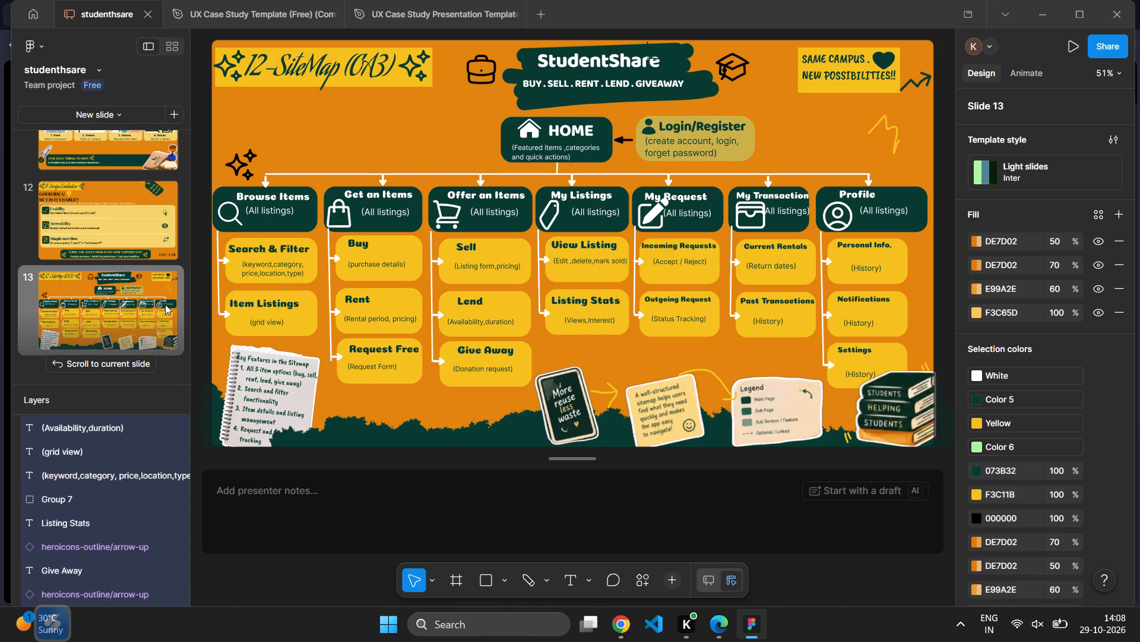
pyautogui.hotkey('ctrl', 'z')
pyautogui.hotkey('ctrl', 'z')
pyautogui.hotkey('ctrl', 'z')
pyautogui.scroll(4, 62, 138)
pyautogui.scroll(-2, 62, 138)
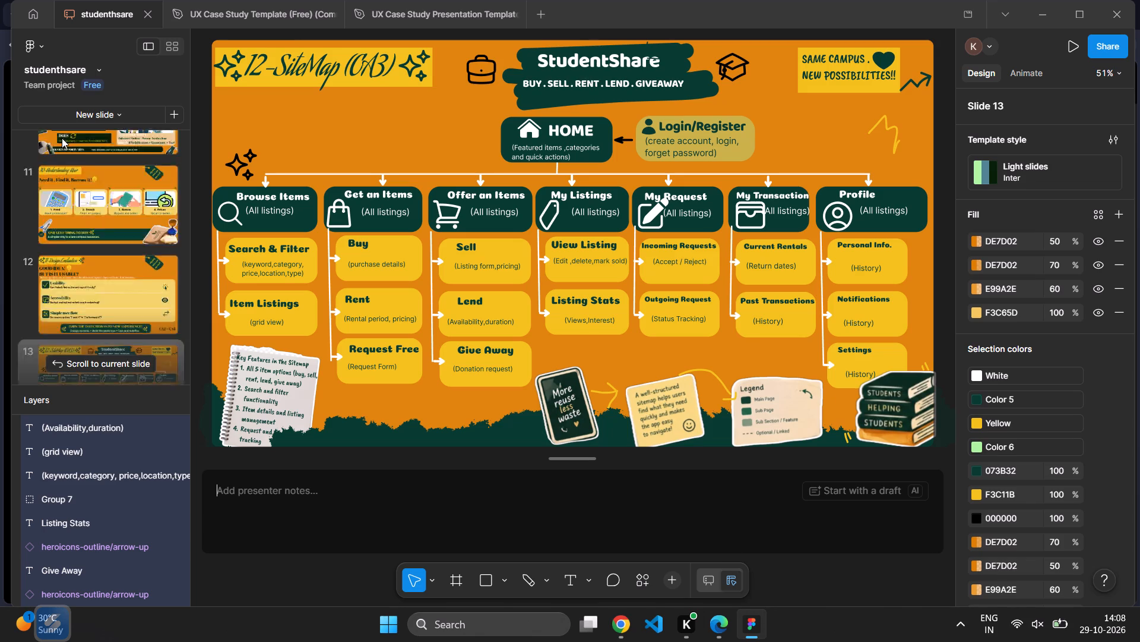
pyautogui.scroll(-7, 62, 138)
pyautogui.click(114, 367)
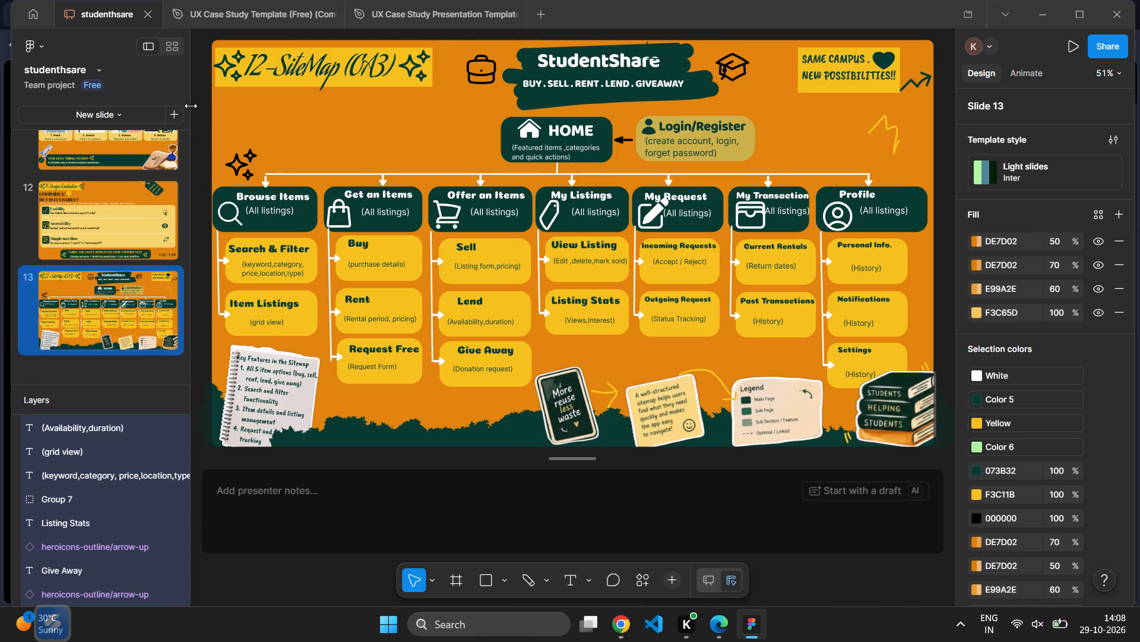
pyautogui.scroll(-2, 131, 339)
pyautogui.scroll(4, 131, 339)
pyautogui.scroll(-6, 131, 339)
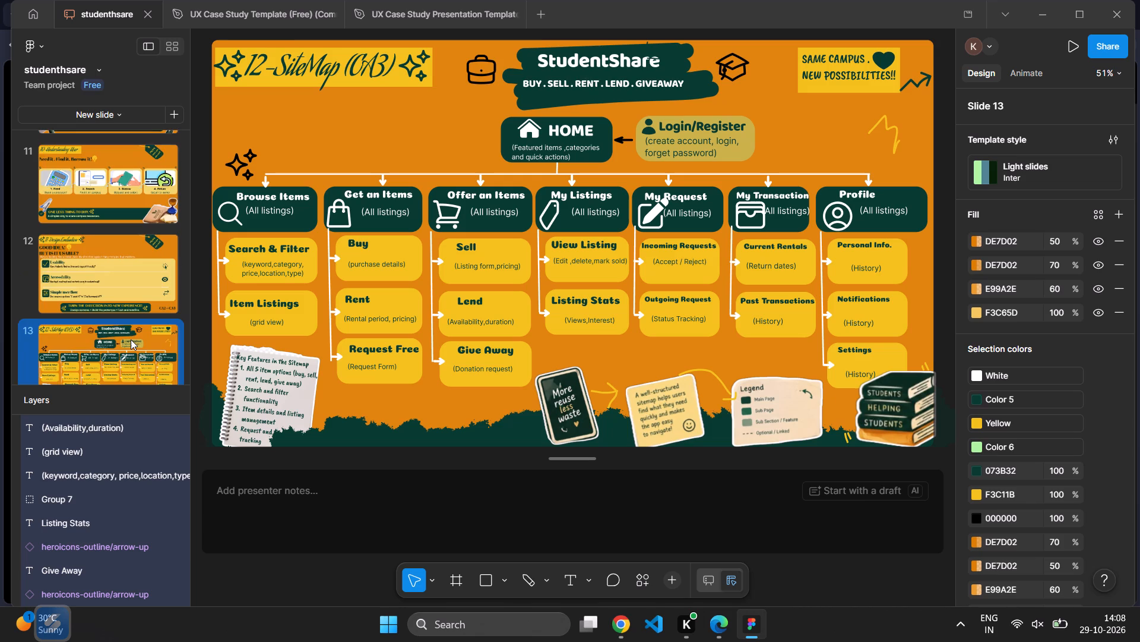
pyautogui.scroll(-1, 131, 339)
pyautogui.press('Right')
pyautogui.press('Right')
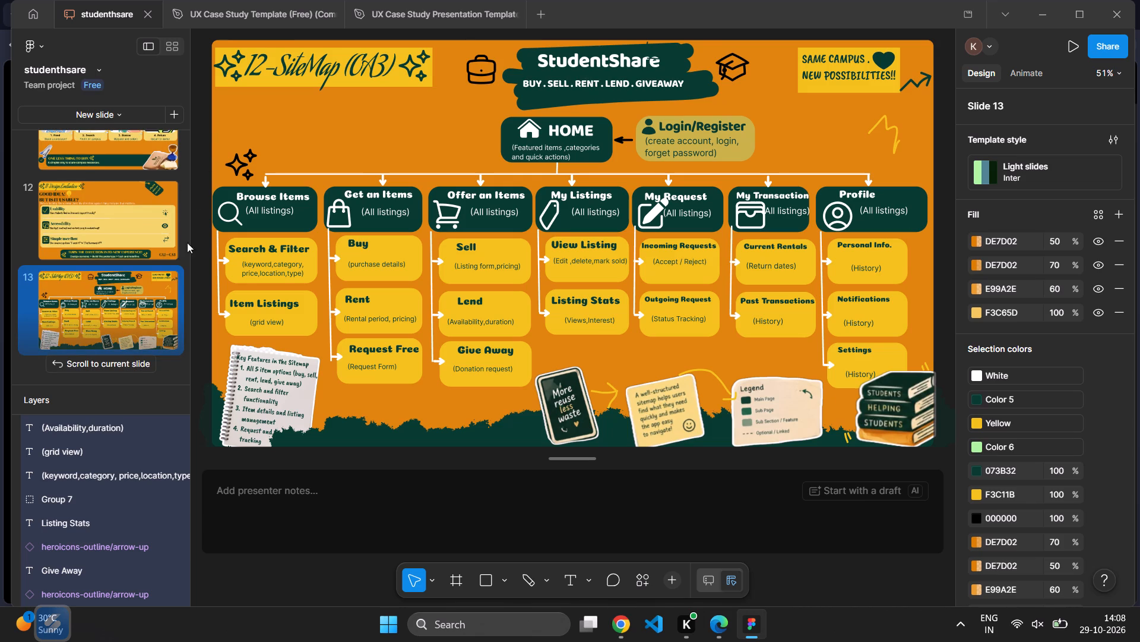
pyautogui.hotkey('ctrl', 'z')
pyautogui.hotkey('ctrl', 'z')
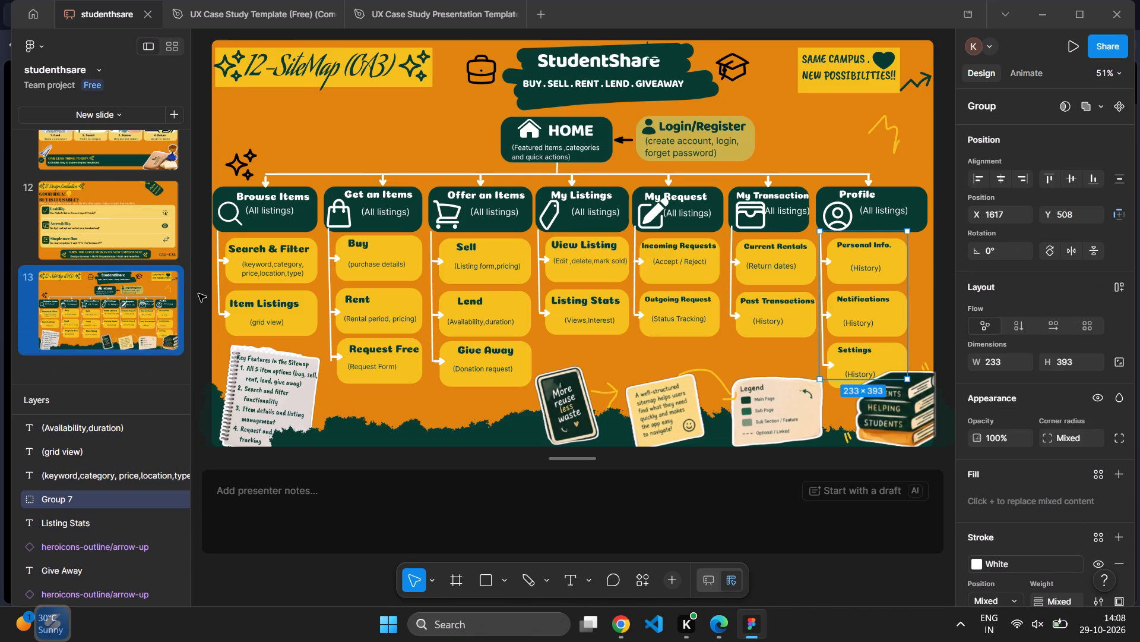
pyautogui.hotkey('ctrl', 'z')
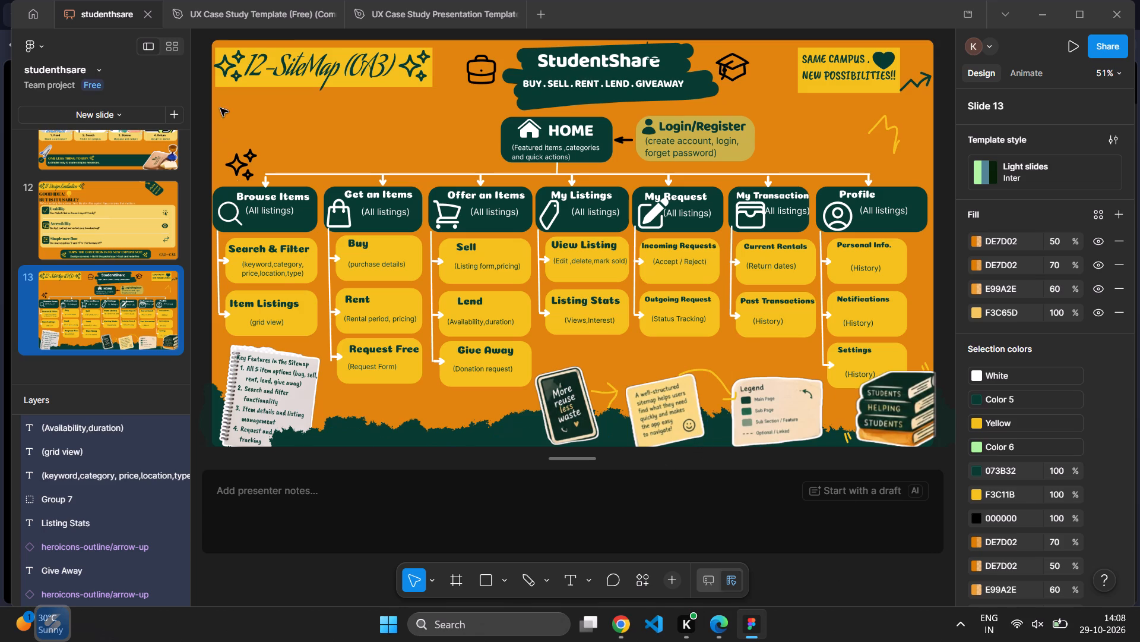
# Add a new slide after slide 13 and remove its row and column layout guides.
pyautogui.click(176, 119)
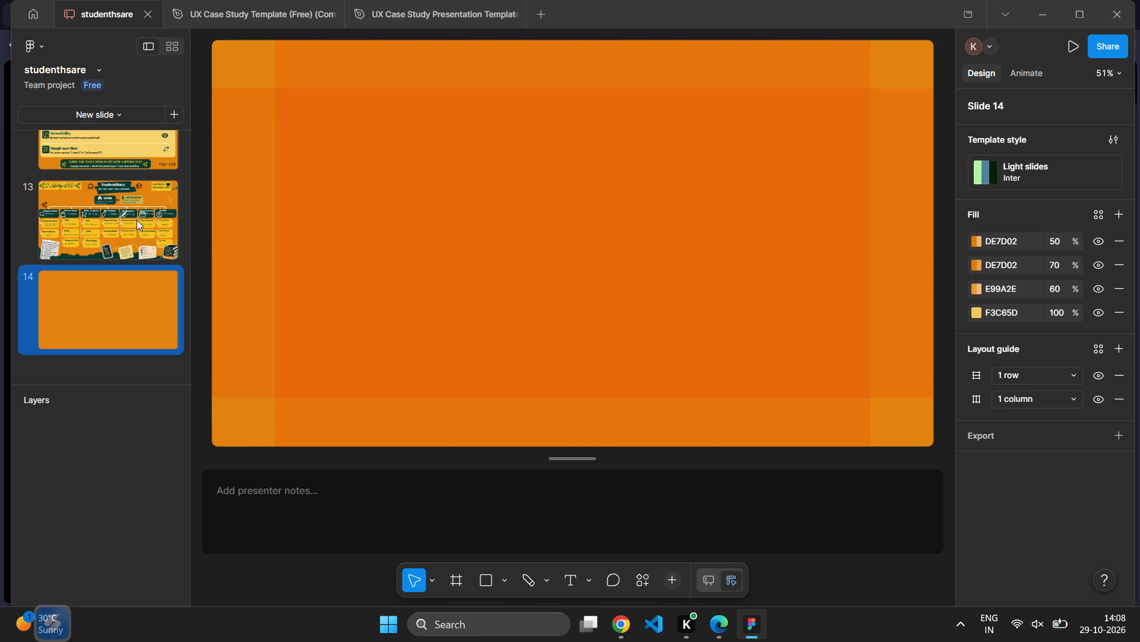
pyautogui.scroll(1, 126, 246)
pyautogui.scroll(-2, 110, 303)
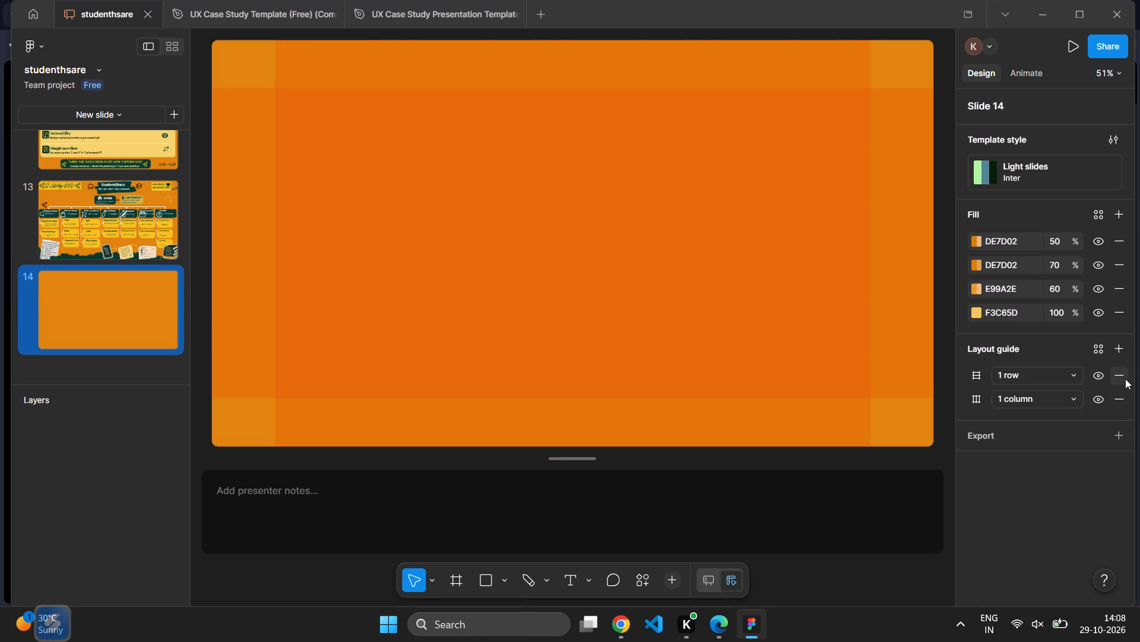
pyautogui.click(1125, 379)
pyautogui.click(1125, 383)
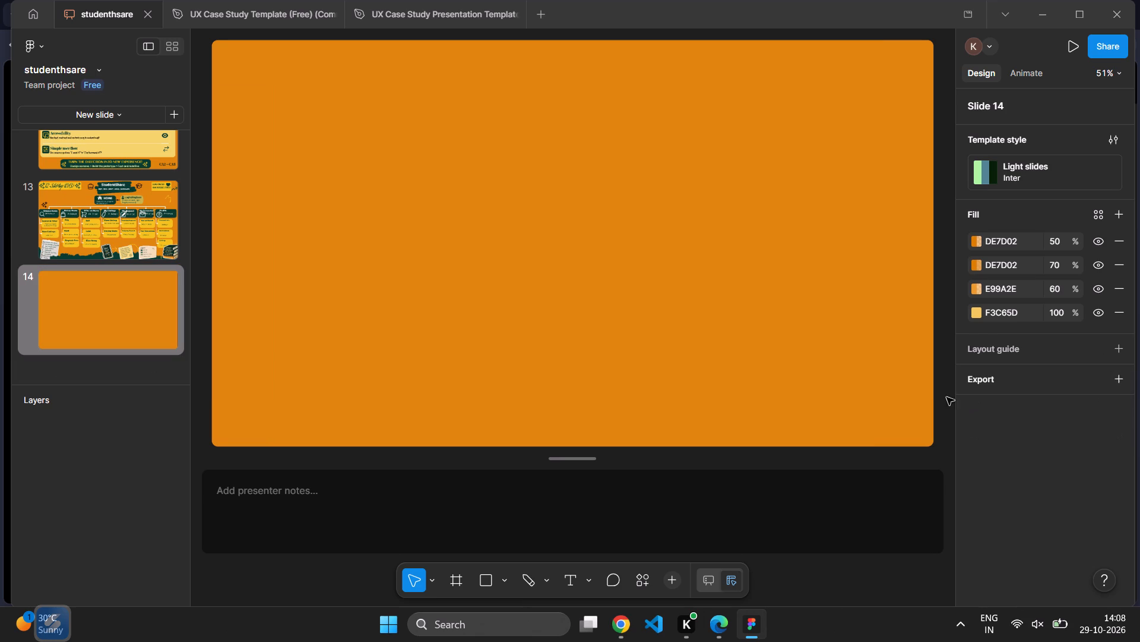
# Paste the copied slide 13 decorations onto the blank slide 14.
pyautogui.click(639, 371)
pyautogui.hotkey('ctrl', 'v')
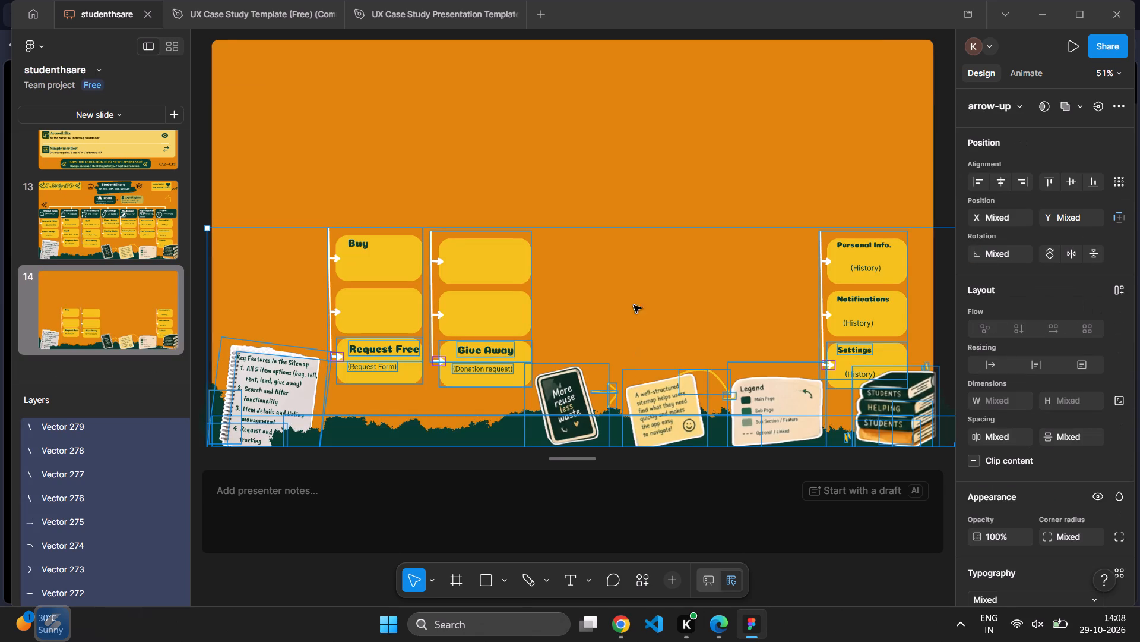
# Delete the three sitemap column groups on slide 14: Personal Info./Notifications, Buy, and the one above Give Away.
pyautogui.click(872, 304)
pyautogui.press('Delete')
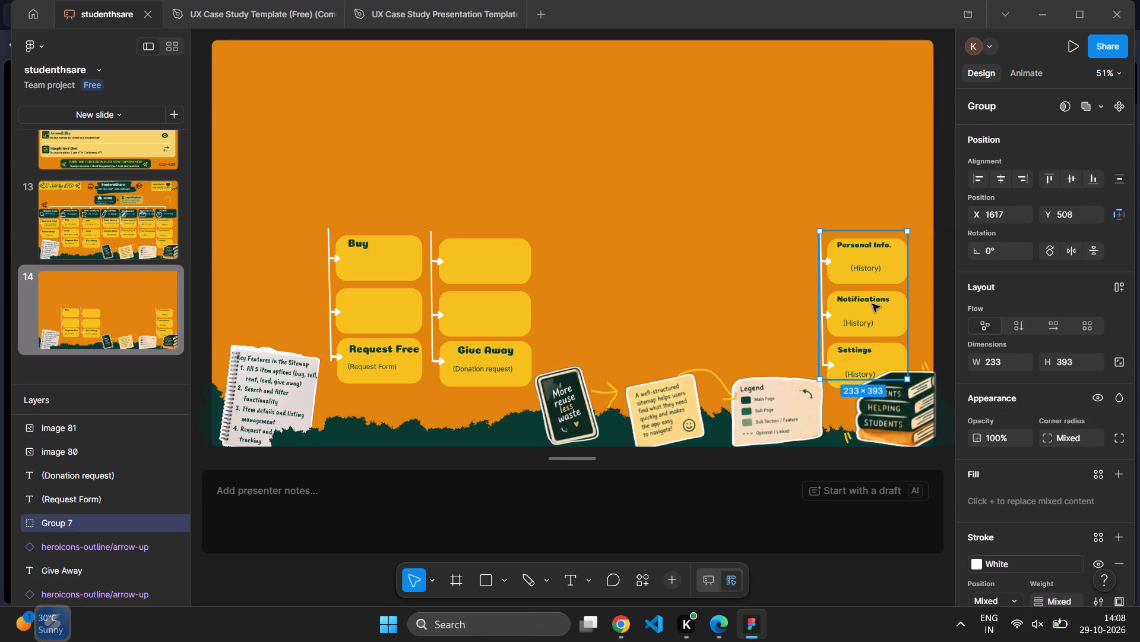
pyautogui.click(426, 291)
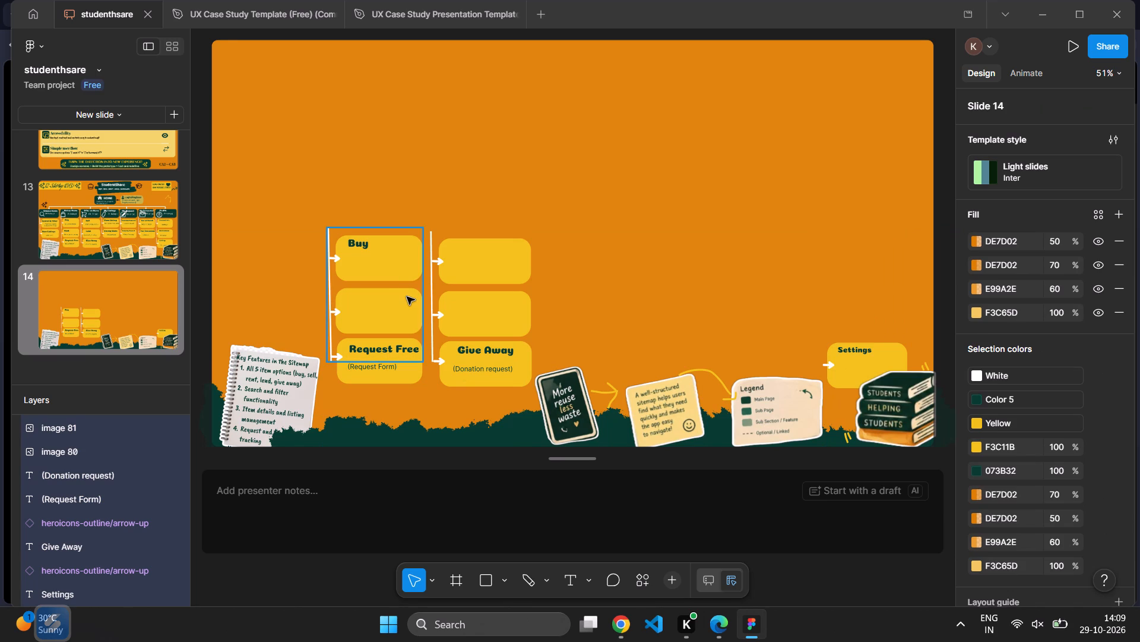
pyautogui.click(407, 297)
pyautogui.press('Delete')
pyautogui.click(493, 301)
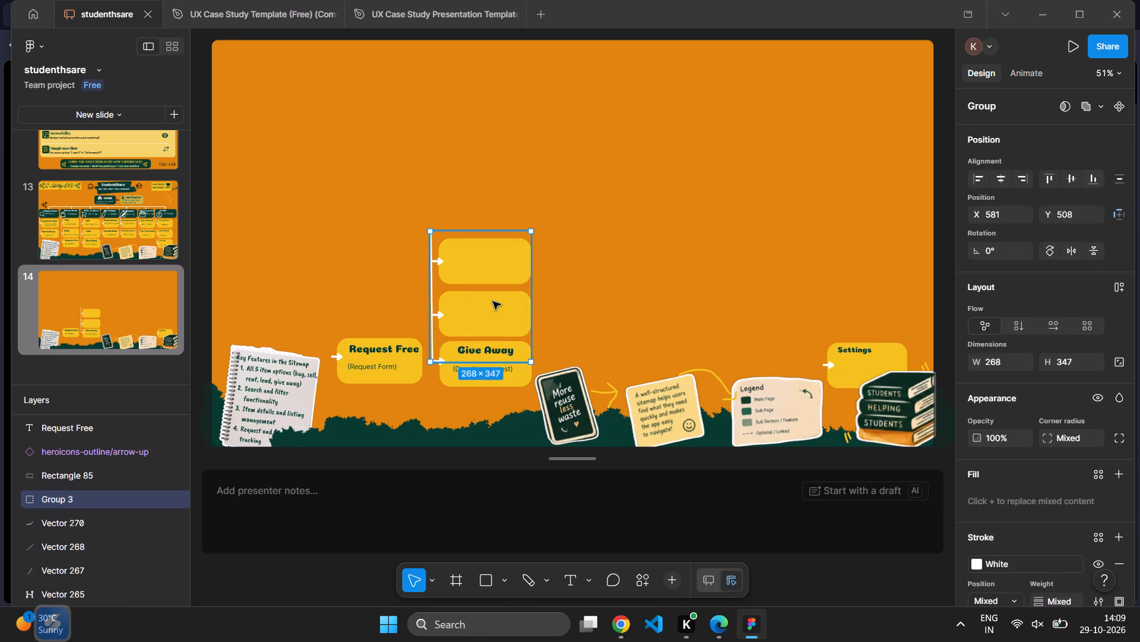
pyautogui.press('Delete')
# Delete the leftover Request Free and Give Away boxes along with their labels, captions and white arrows.
pyautogui.click(403, 366)
pyautogui.press('Delete')
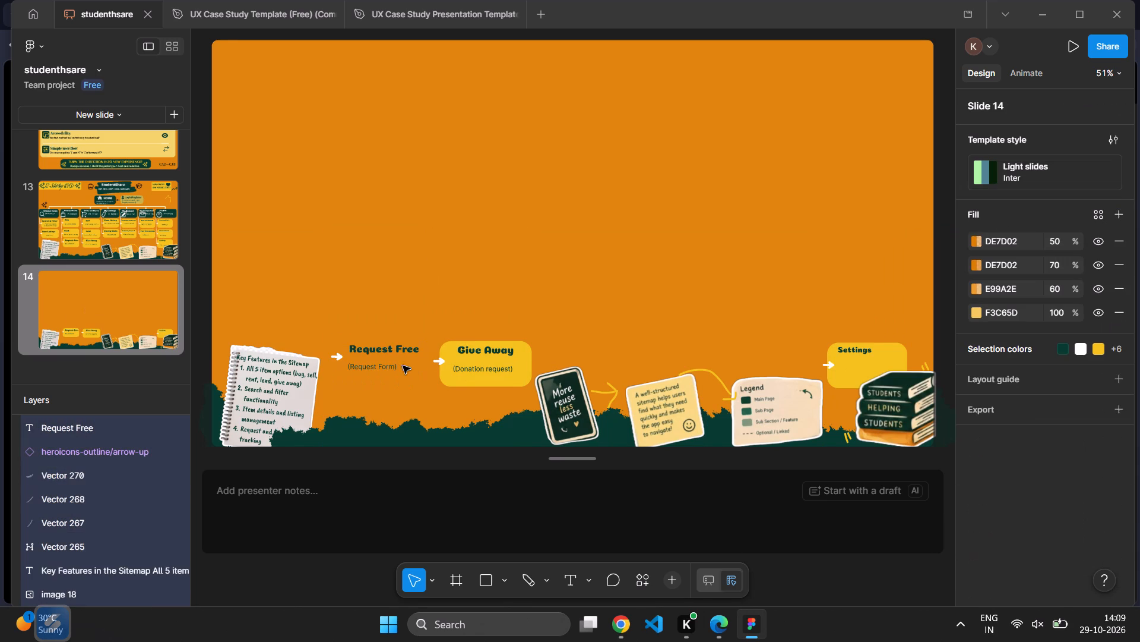
pyautogui.click(470, 360)
pyautogui.press('Delete')
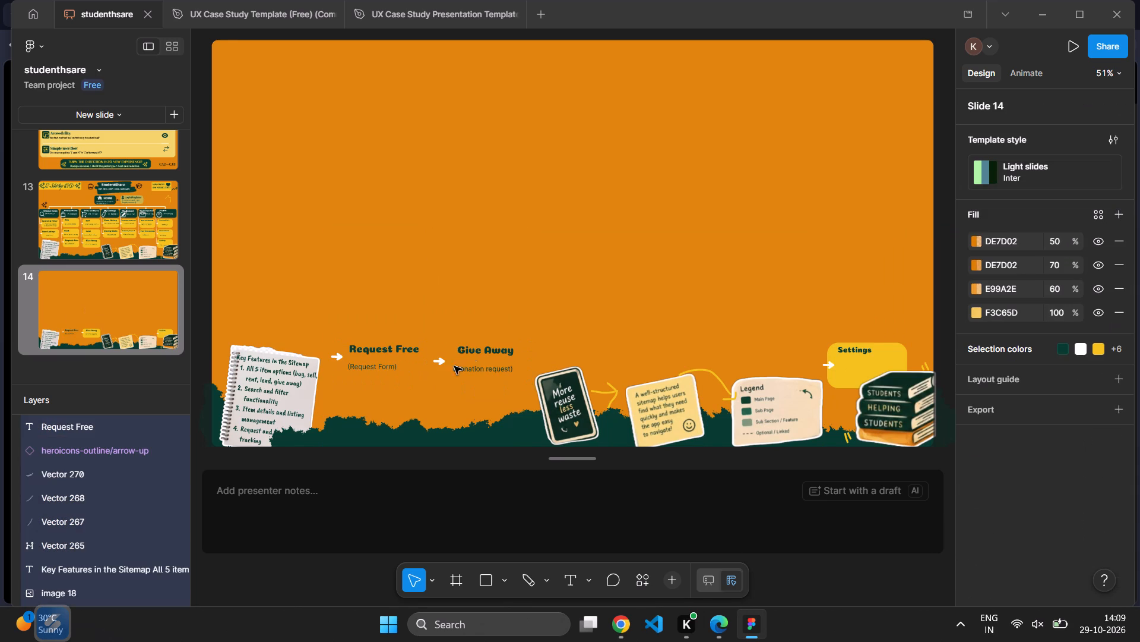
pyautogui.moveTo(334, 347); pyautogui.dragTo(524, 372)
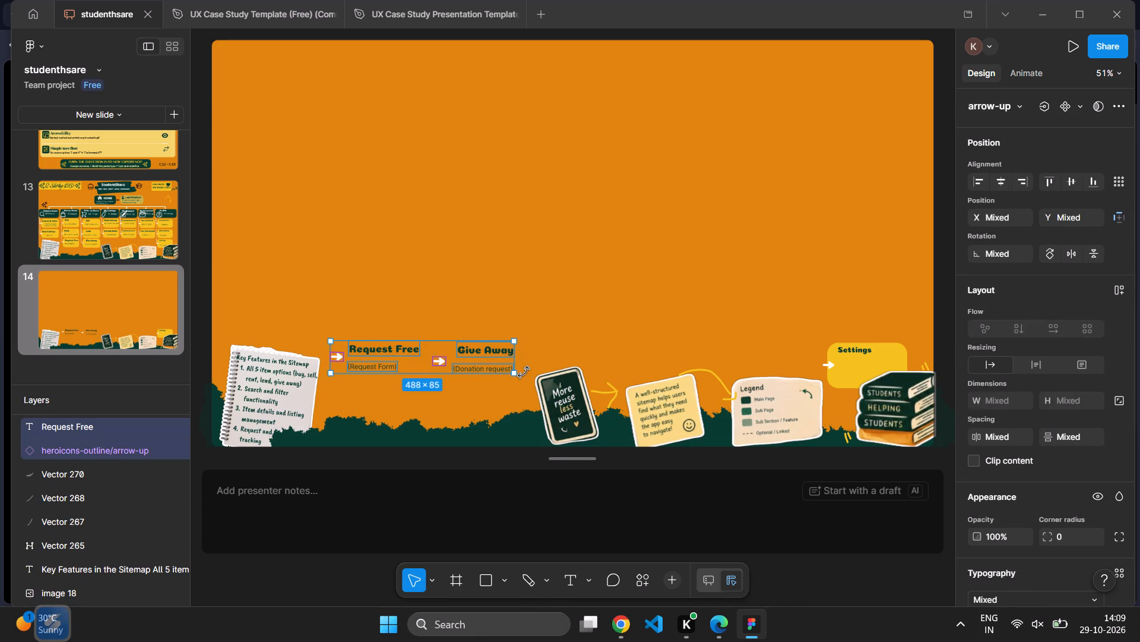
pyautogui.press('Delete')
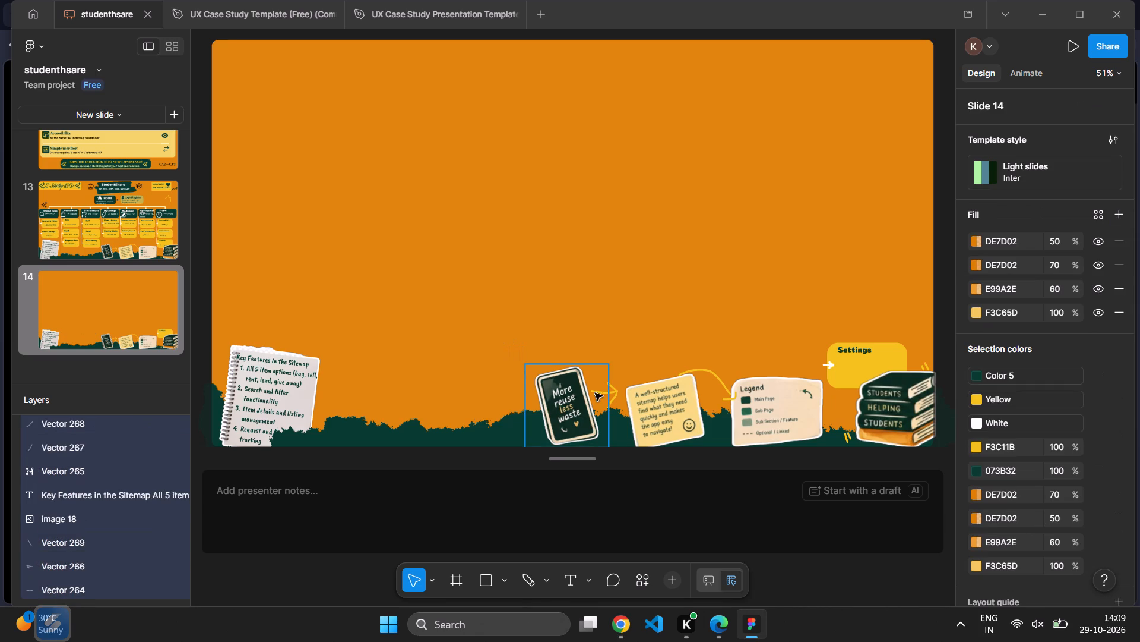
# Move the phone, sticky note and Legend images clear and delete the yellow connecting arrows between them.
pyautogui.moveTo(590, 379); pyautogui.dragTo(596, 382)
pyautogui.moveTo(586, 380); pyautogui.dragTo(512, 376)
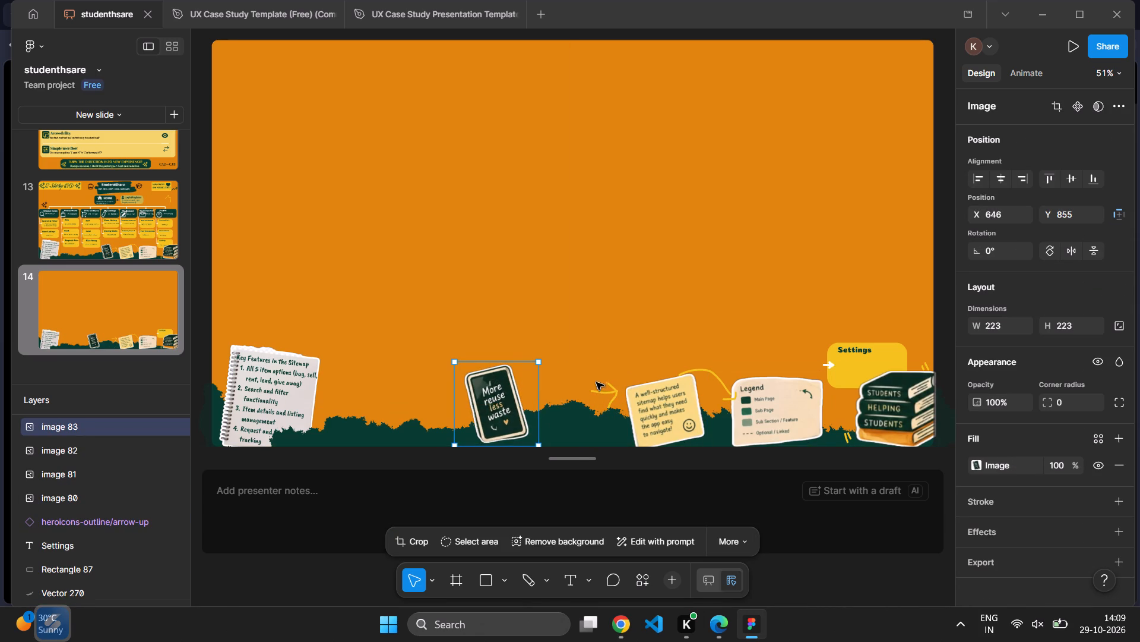
pyautogui.moveTo(594, 380); pyautogui.dragTo(619, 395)
pyautogui.press('Delete')
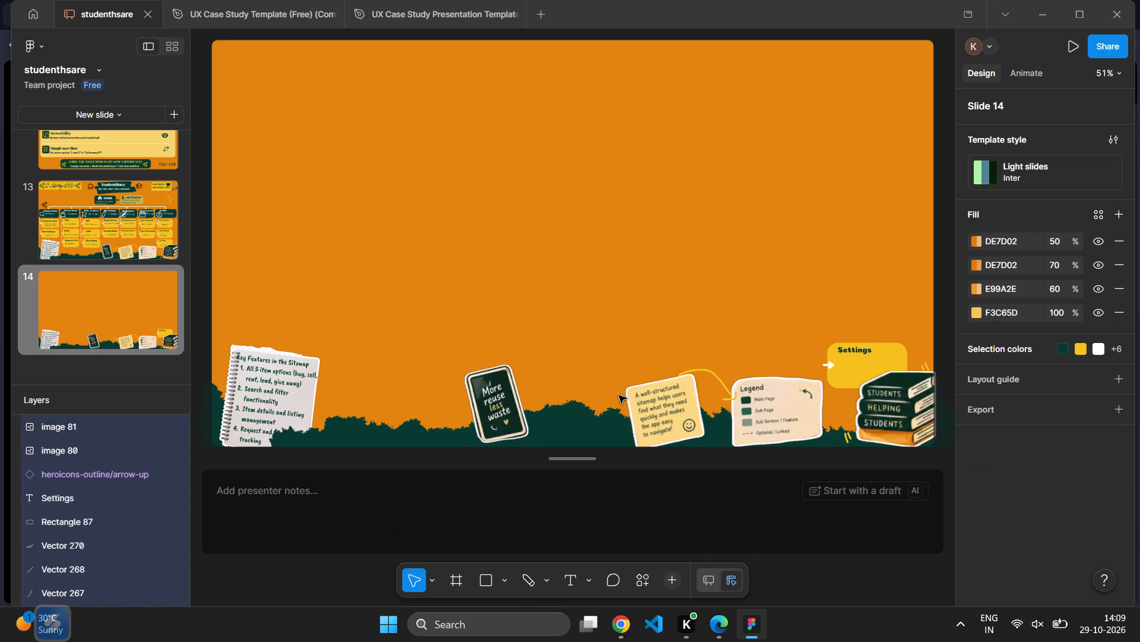
pyautogui.moveTo(659, 410); pyautogui.dragTo(558, 376)
pyautogui.moveTo(778, 411); pyautogui.dragTo(696, 265)
pyautogui.moveTo(679, 362); pyautogui.dragTo(752, 393)
pyautogui.press('Delete')
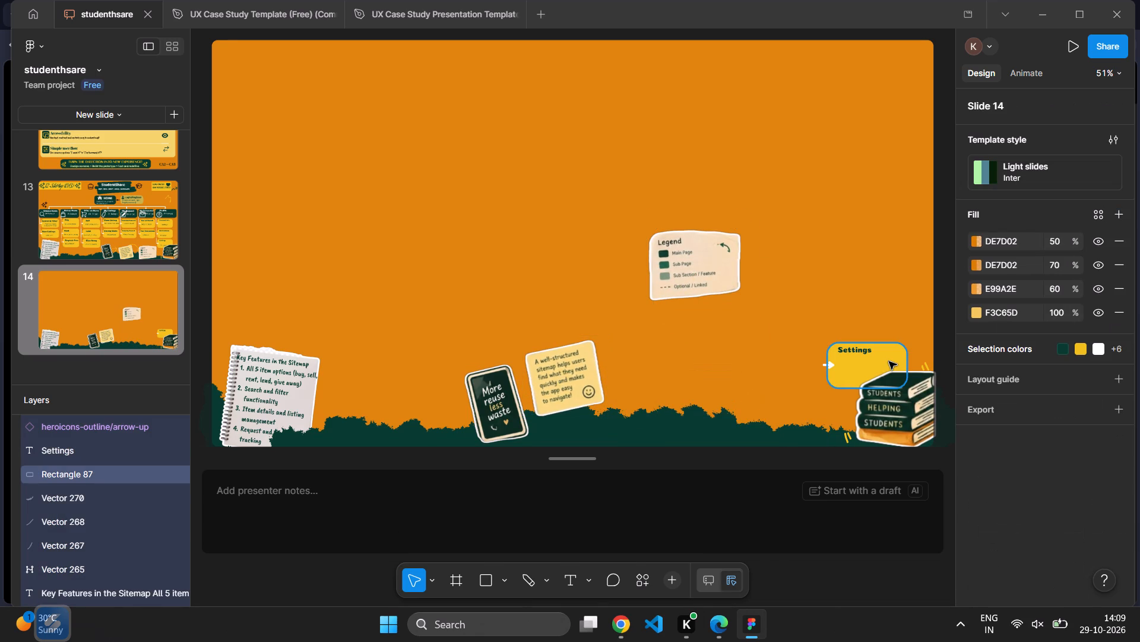
# Delete the leftover Settings box, label and arrow plus the adjacent yellow strokes, moving the books image out of the way.
pyautogui.press('Delete')
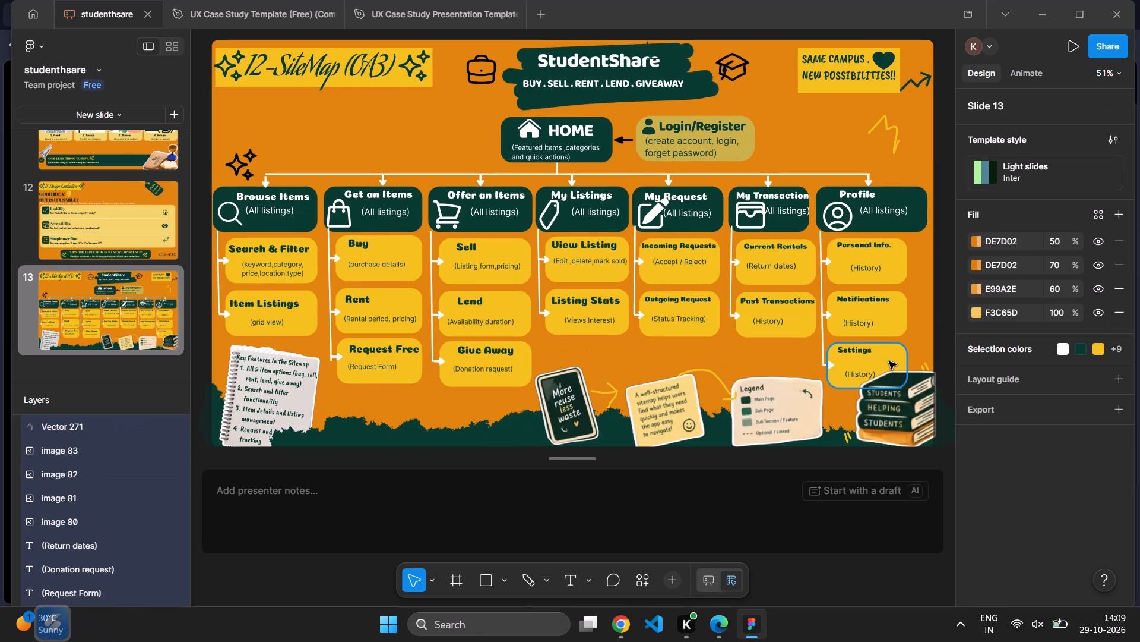
pyautogui.hotkey('ctrl', 'z')
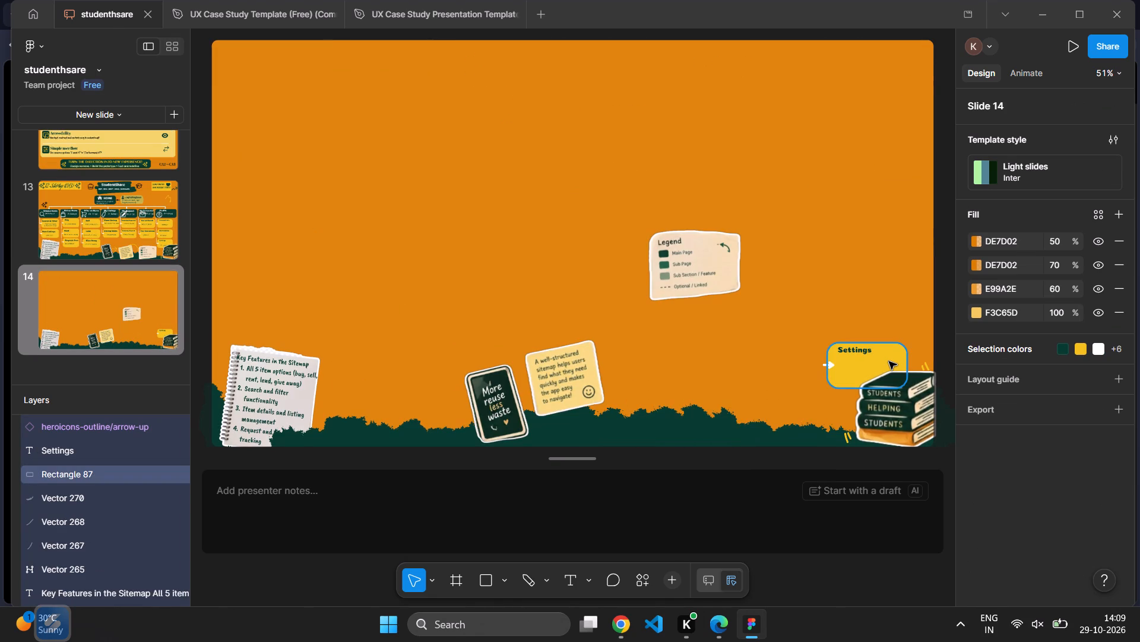
pyautogui.click(889, 361)
pyautogui.press('Delete')
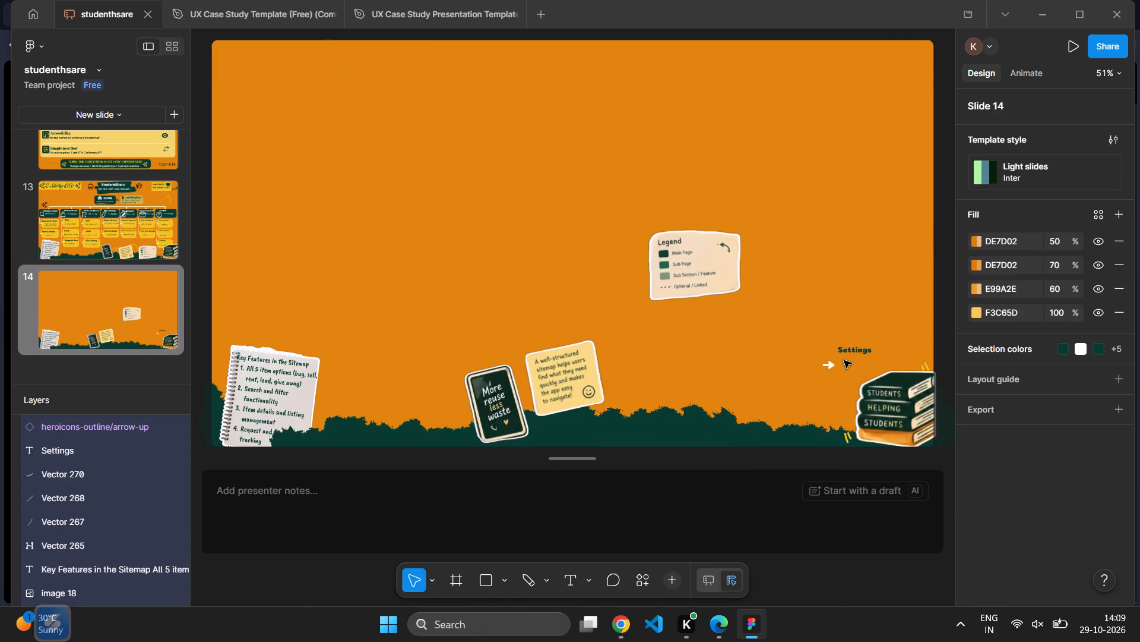
pyautogui.moveTo(823, 328); pyautogui.dragTo(861, 373)
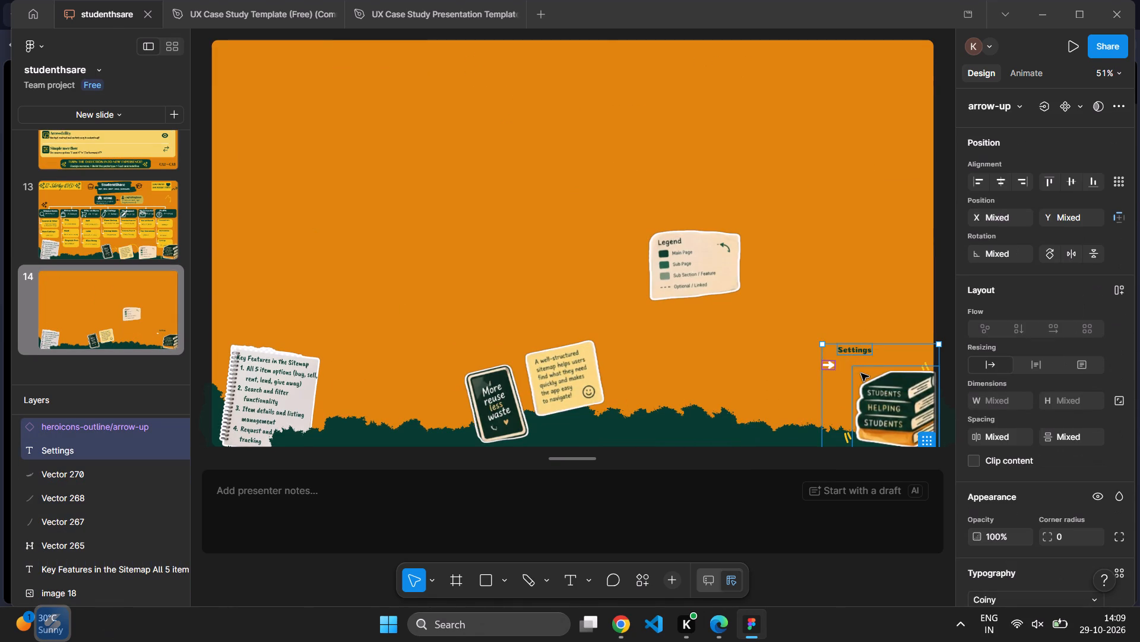
pyautogui.click(898, 392)
pyautogui.moveTo(898, 392); pyautogui.dragTo(845, 151)
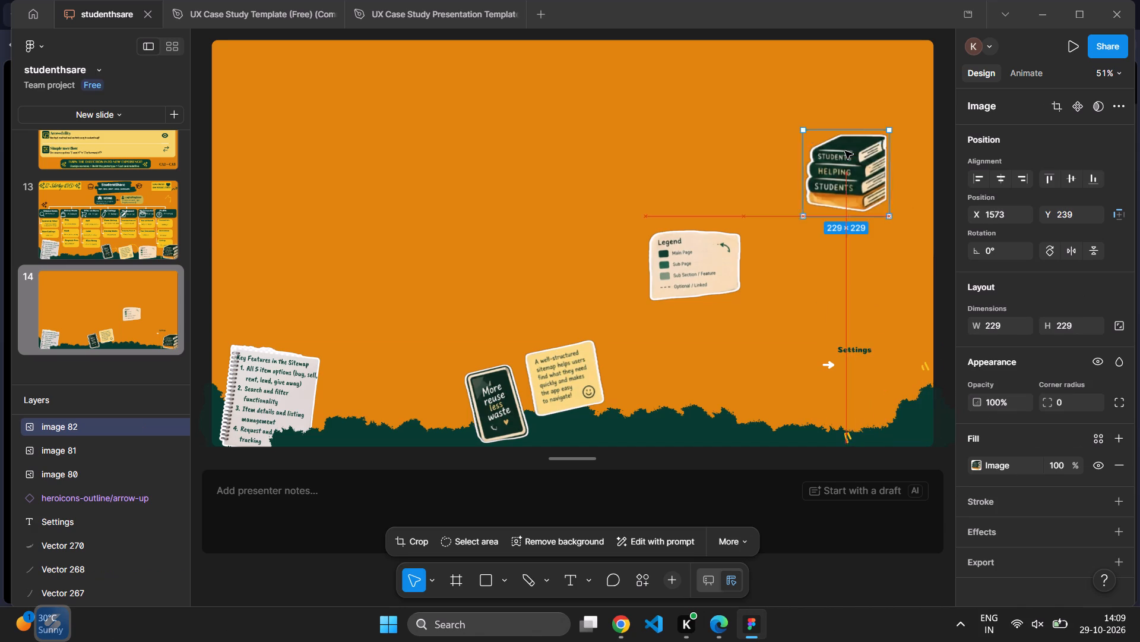
pyautogui.moveTo(807, 328); pyautogui.dragTo(905, 379)
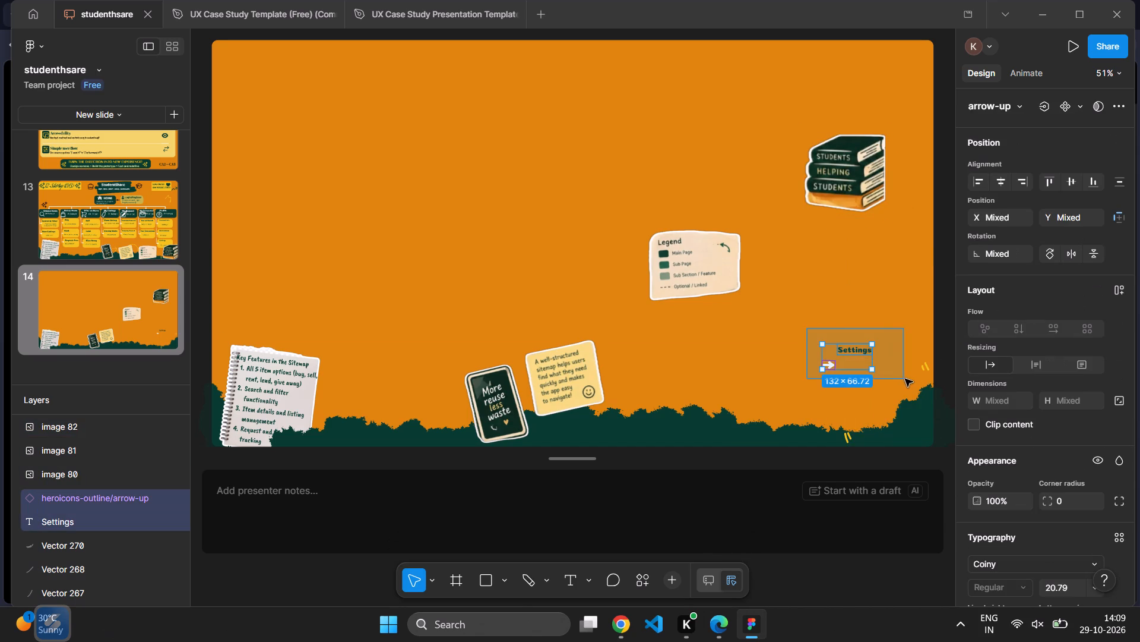
pyautogui.moveTo(905, 379); pyautogui.dragTo(926, 382)
pyautogui.press('Delete')
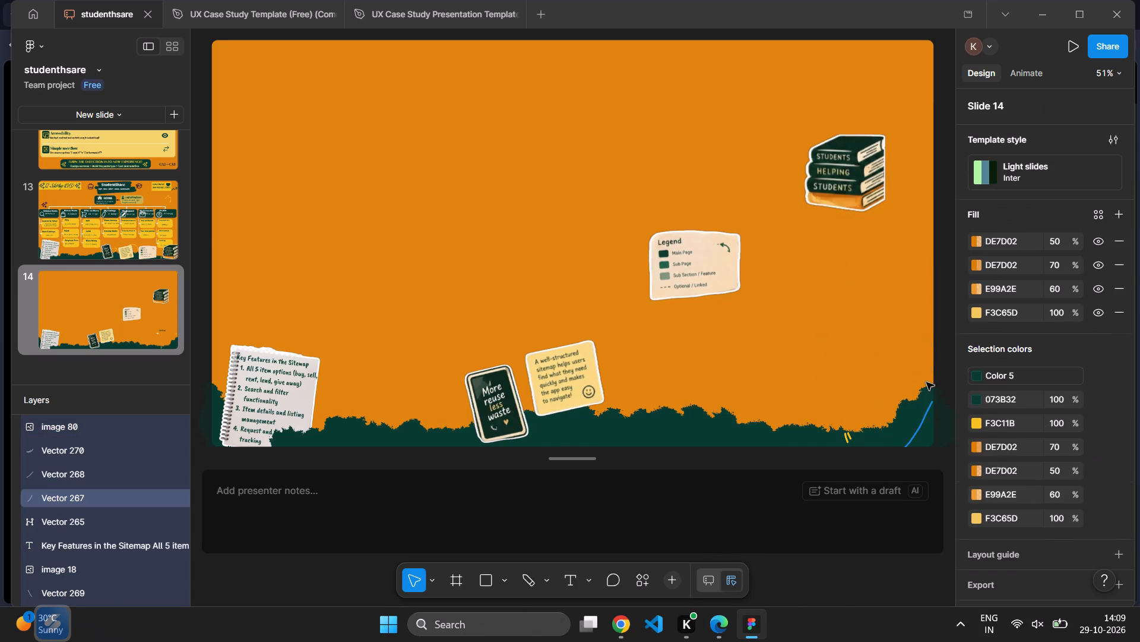
# Delete the small yellow dashes remaining on the green border at the slide's lower edge.
pyautogui.click(845, 440)
pyautogui.press('Delete')
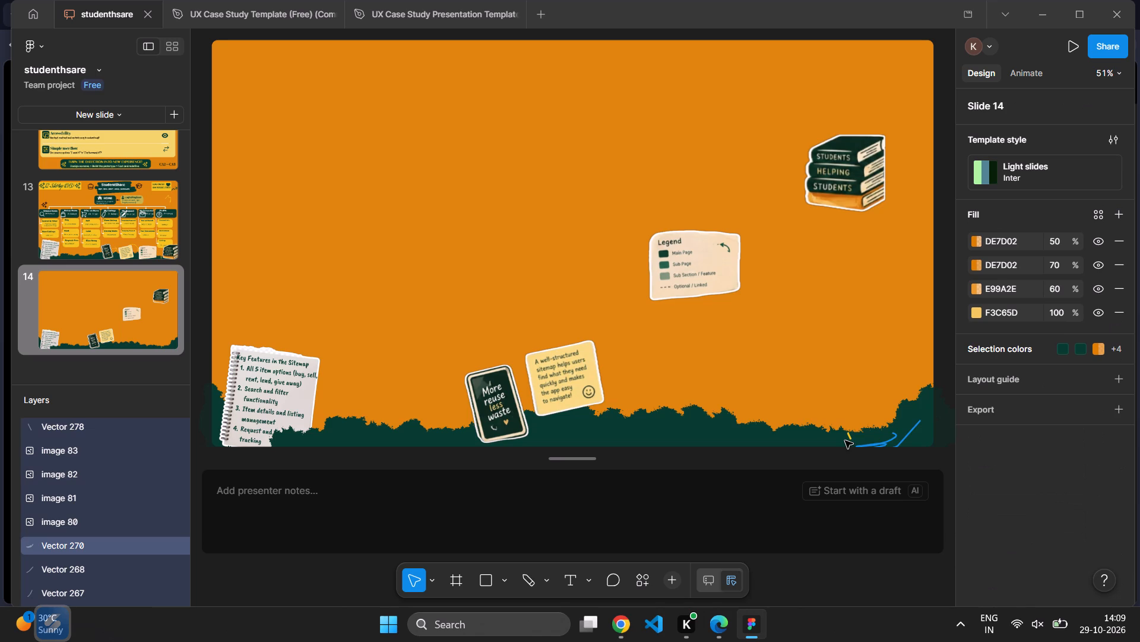
pyautogui.click(851, 440)
pyautogui.press('Delete')
pyautogui.press('BackSpace')
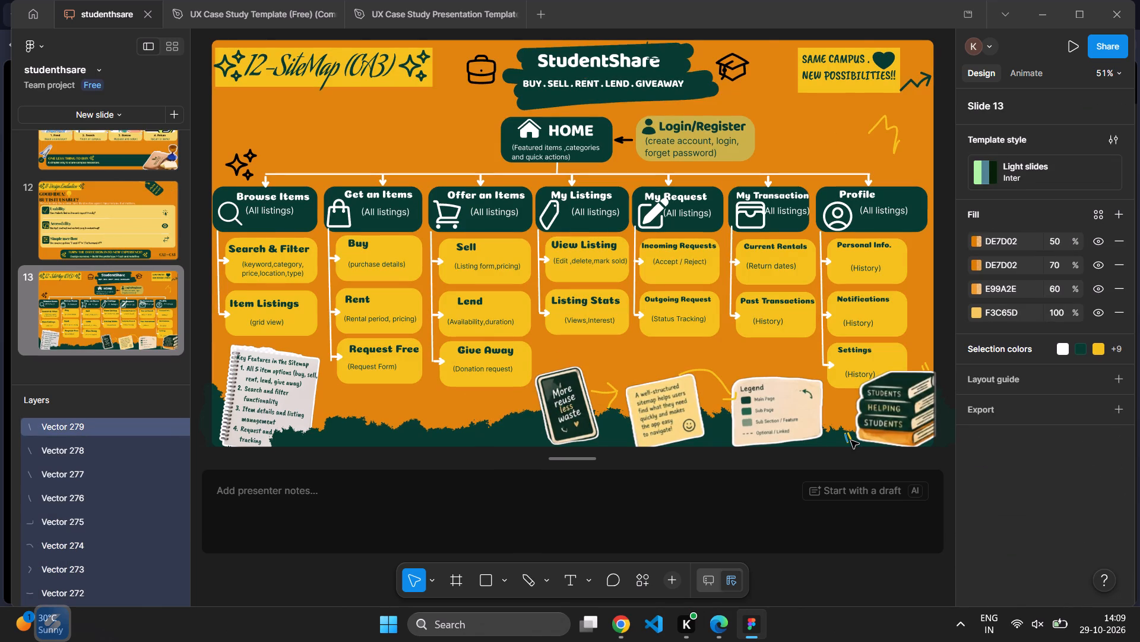
pyautogui.hotkey('ctrl', 'z')
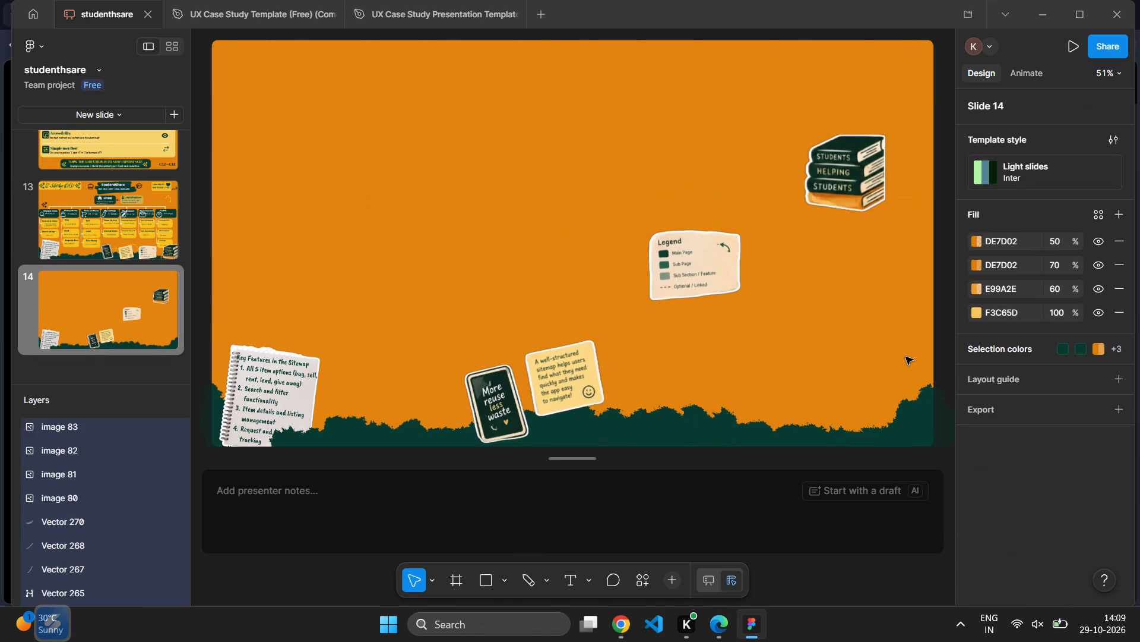
pyautogui.click(906, 356)
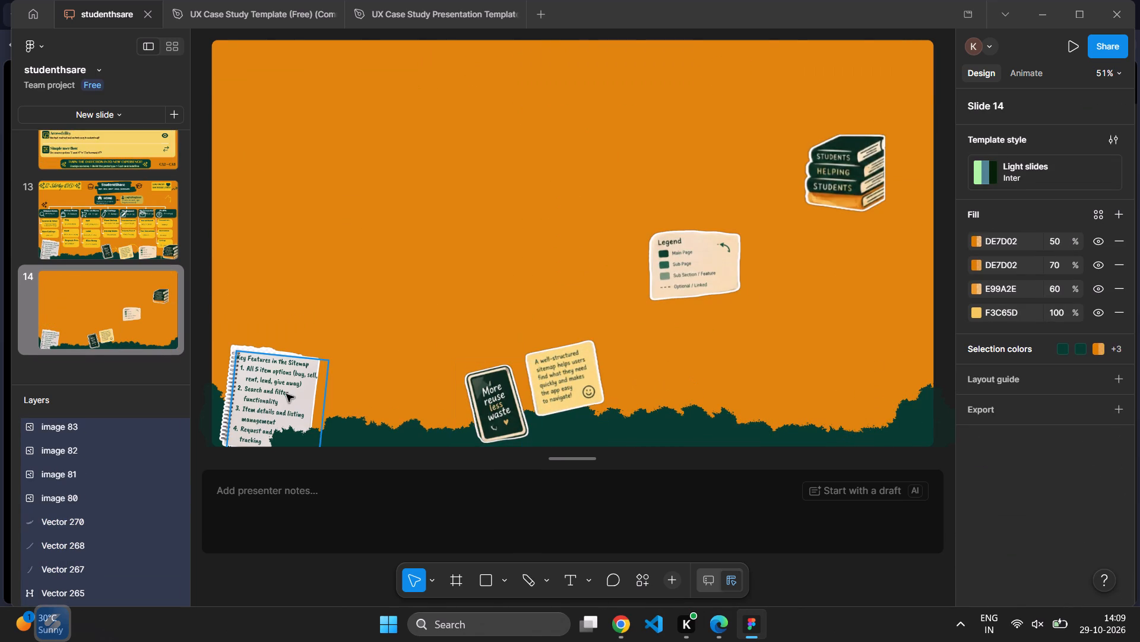
# Delete the Key Features in the Sitemap text and the notebook image behind it.
pyautogui.click(286, 394)
pyautogui.press('Delete')
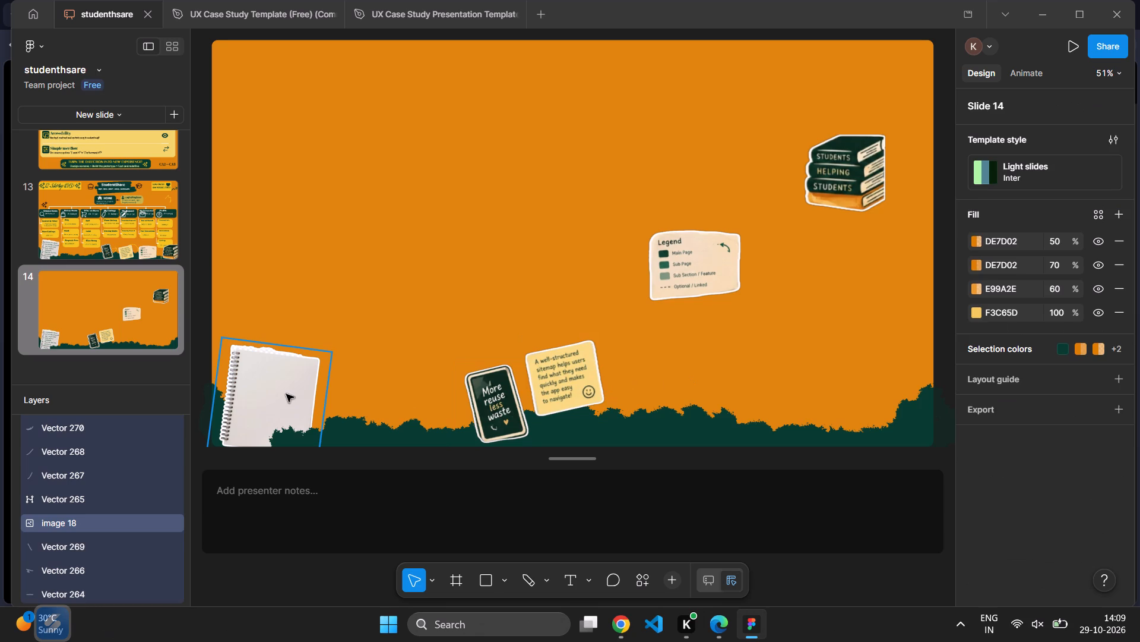
pyautogui.click(286, 394)
pyautogui.press('Delete')
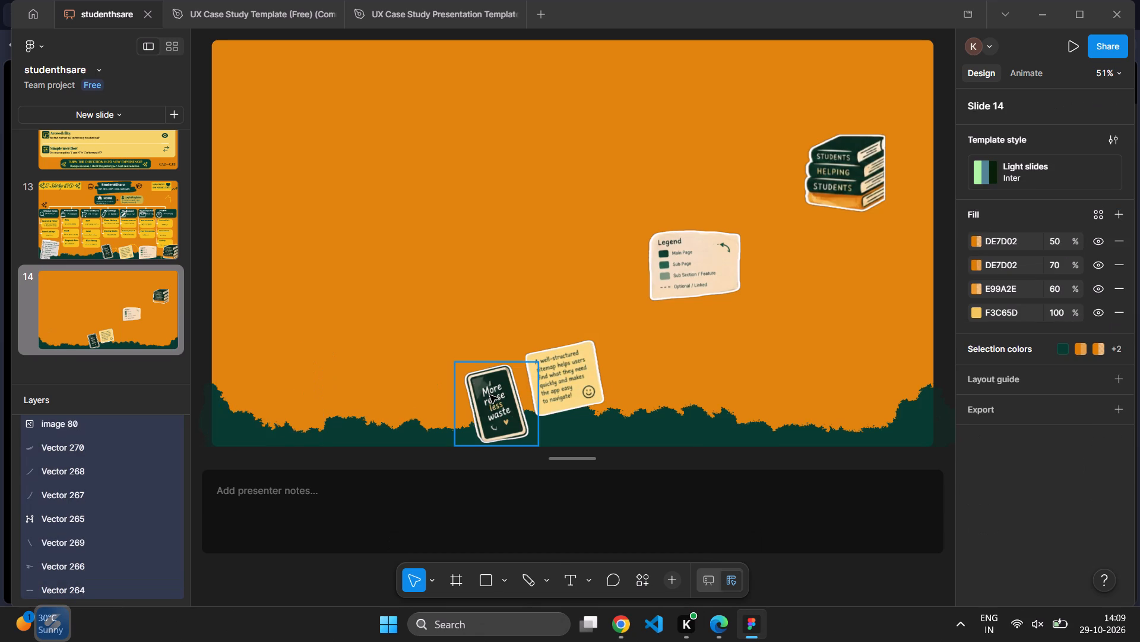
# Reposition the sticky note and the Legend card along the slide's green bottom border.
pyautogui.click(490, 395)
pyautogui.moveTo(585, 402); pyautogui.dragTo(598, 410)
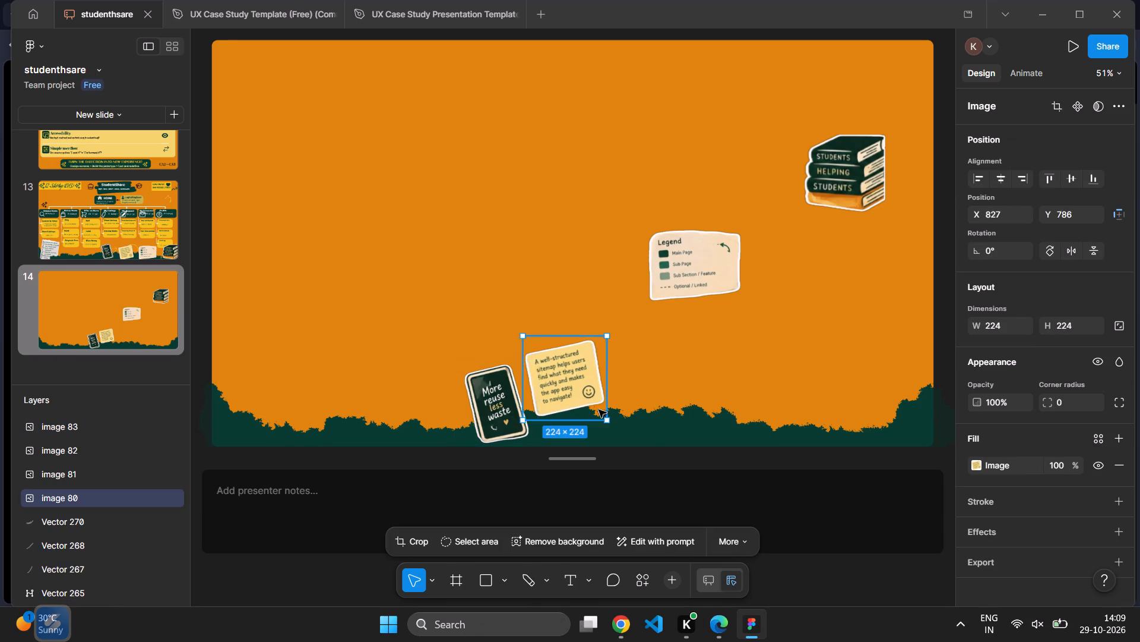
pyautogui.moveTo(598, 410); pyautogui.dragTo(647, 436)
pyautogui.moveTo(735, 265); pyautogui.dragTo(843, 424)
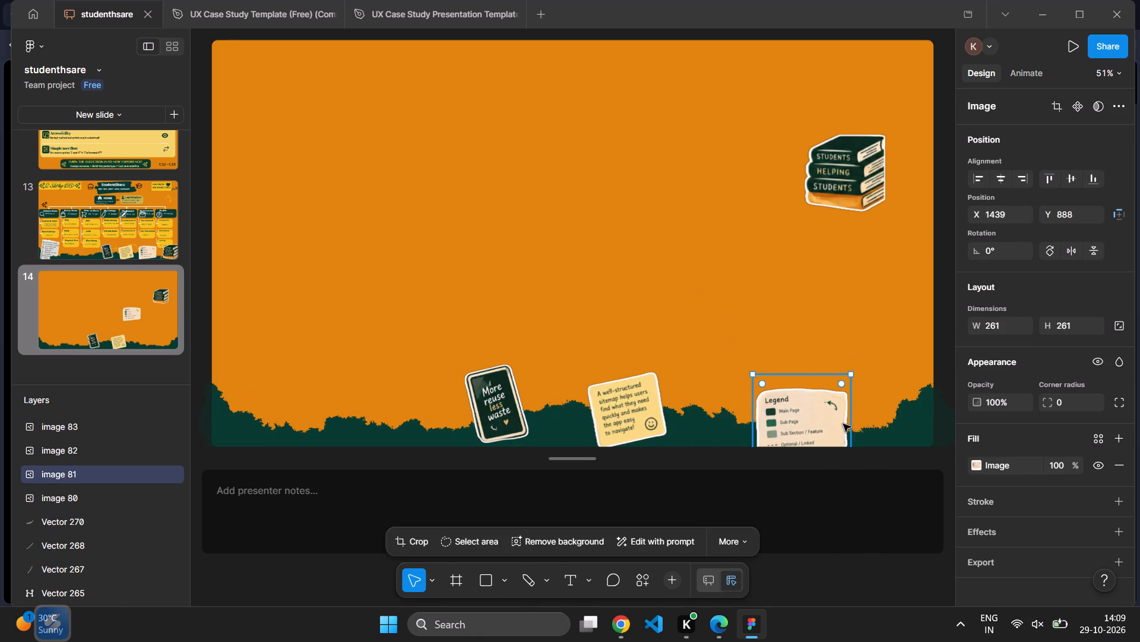
# Move the Students Helping Students books image into the slide's bottom-right corner.
pyautogui.moveTo(878, 181); pyautogui.dragTo(932, 418)
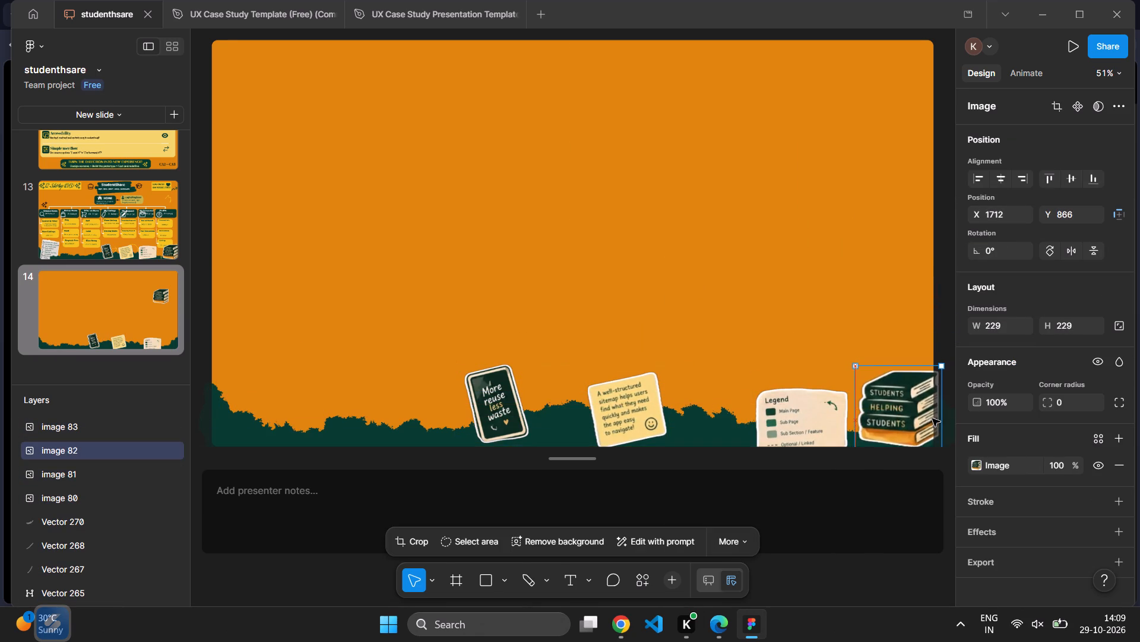
pyautogui.moveTo(932, 418); pyautogui.dragTo(933, 423)
pyautogui.click(858, 290)
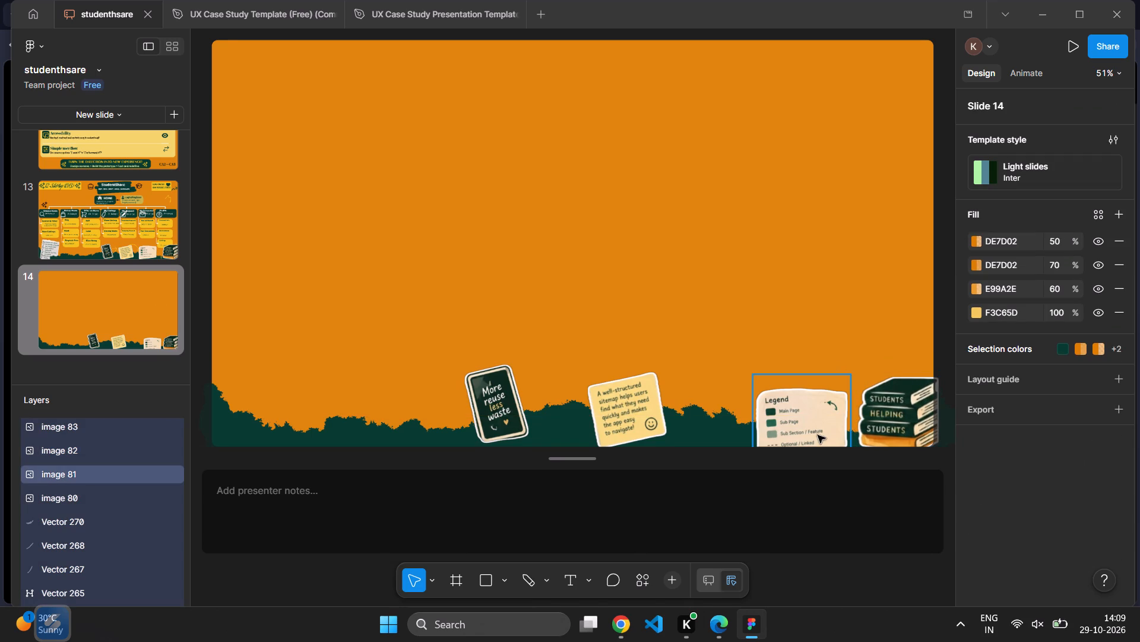
# Delete the Legend card, the sticky note and the More reuse less waste phone image from slide 14.
pyautogui.click(818, 434)
pyautogui.press('Delete')
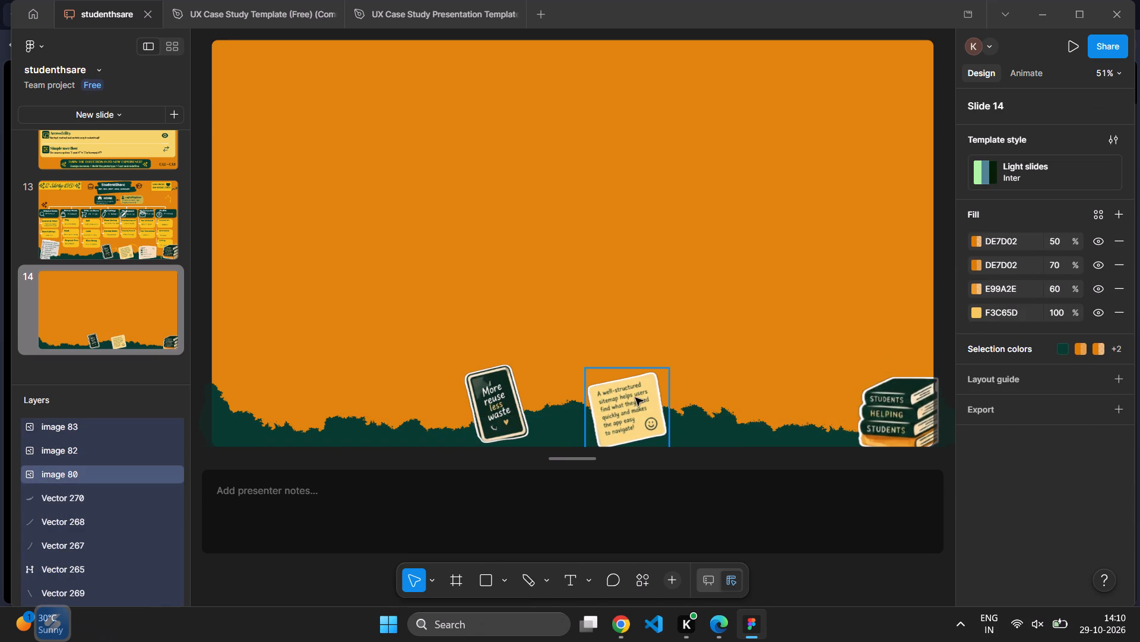
pyautogui.click(635, 398)
pyautogui.press('Delete')
pyautogui.click(506, 392)
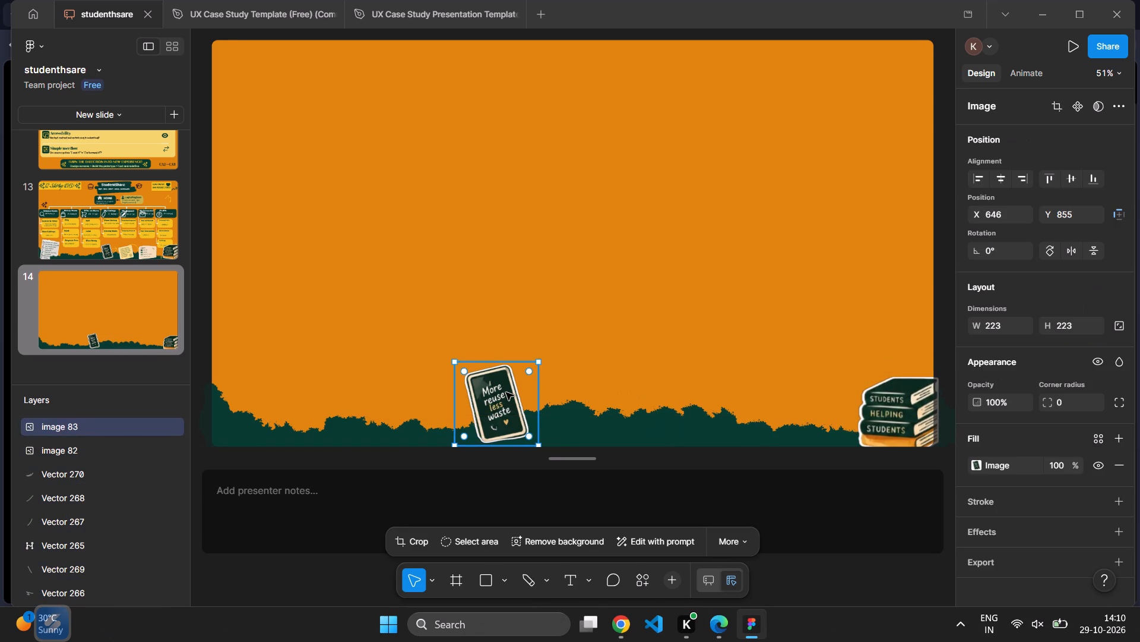
pyautogui.press('Delete')
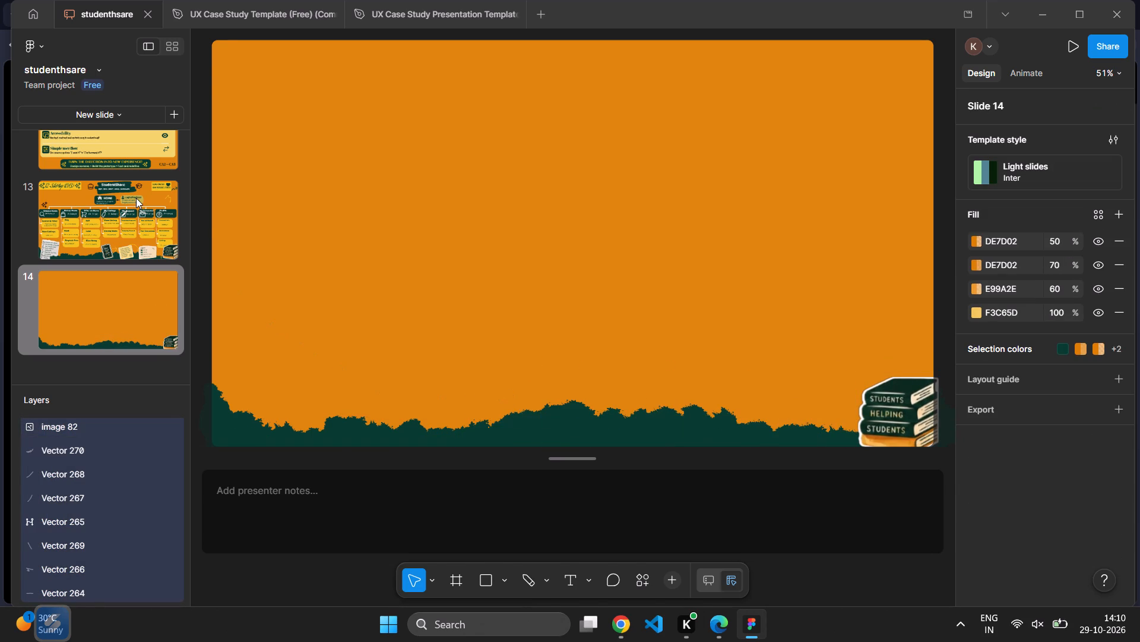
# Copy the 12-SiteMap (CA3) title banner with its sparkles from slide 13 and paste it onto slide 14.
pyautogui.click(136, 198)
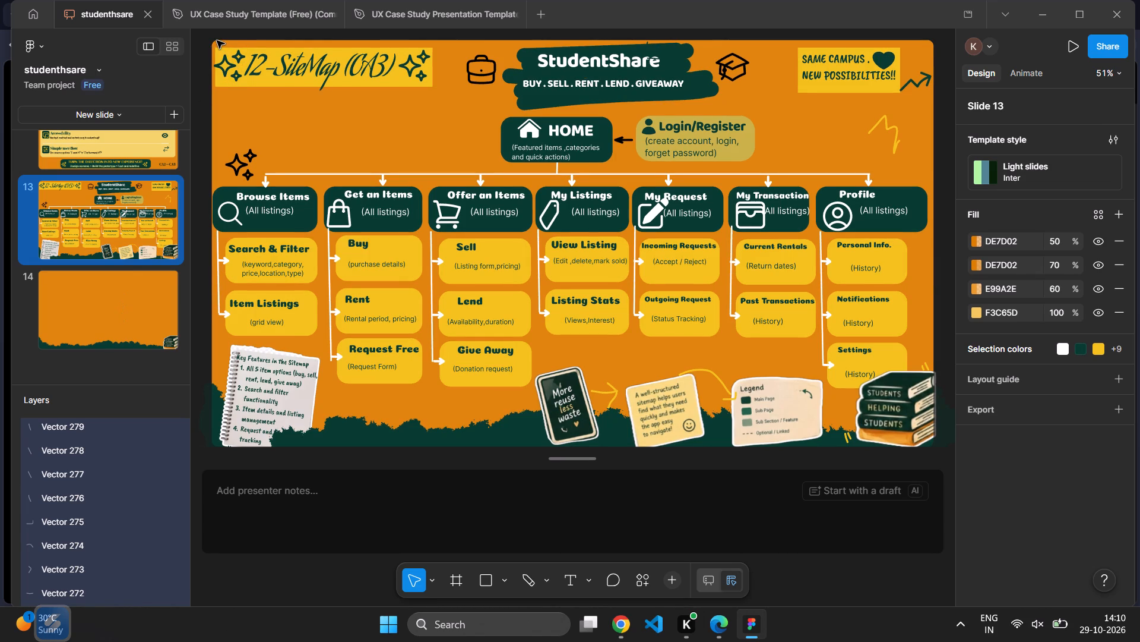
pyautogui.moveTo(217, 40); pyautogui.dragTo(425, 109)
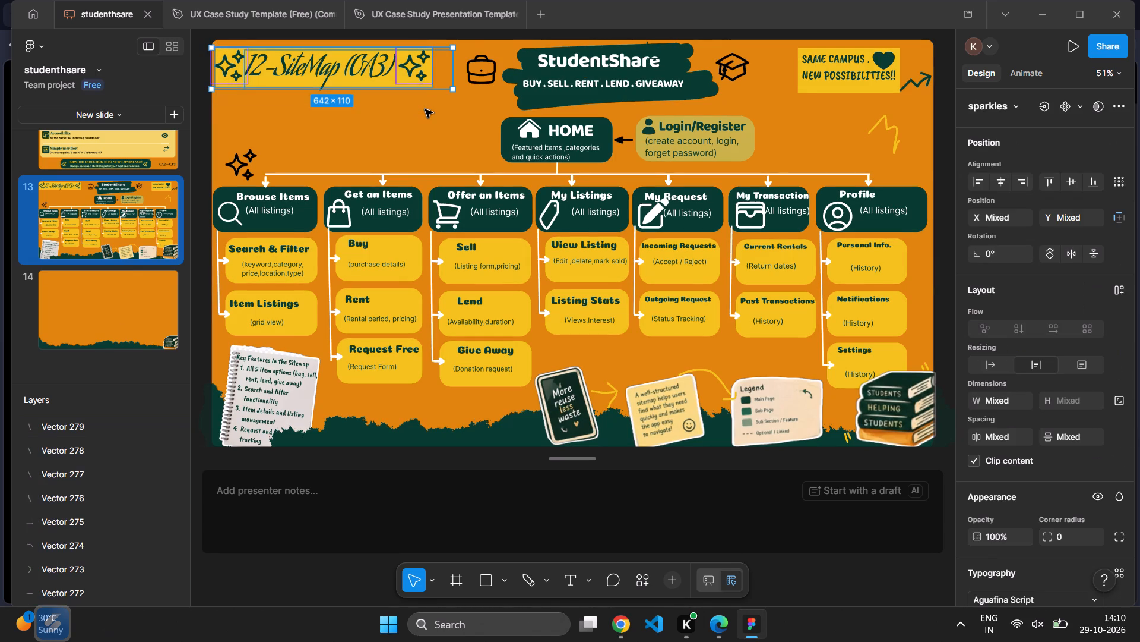
pyautogui.hotkey('ctrl', 'c')
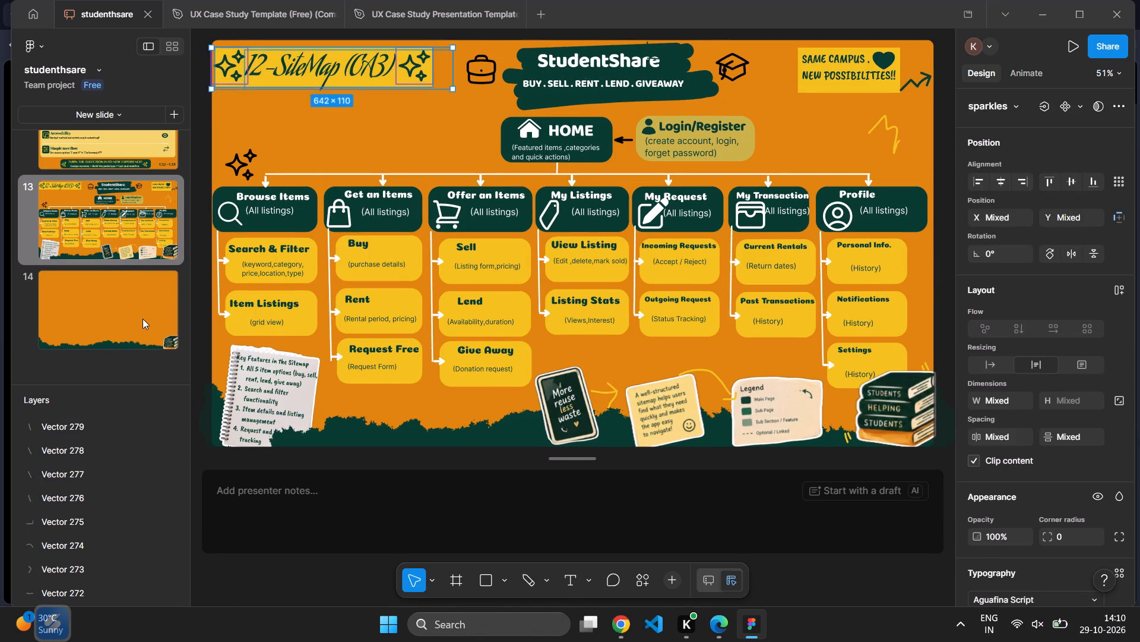
pyautogui.click(142, 319)
pyautogui.click(338, 55)
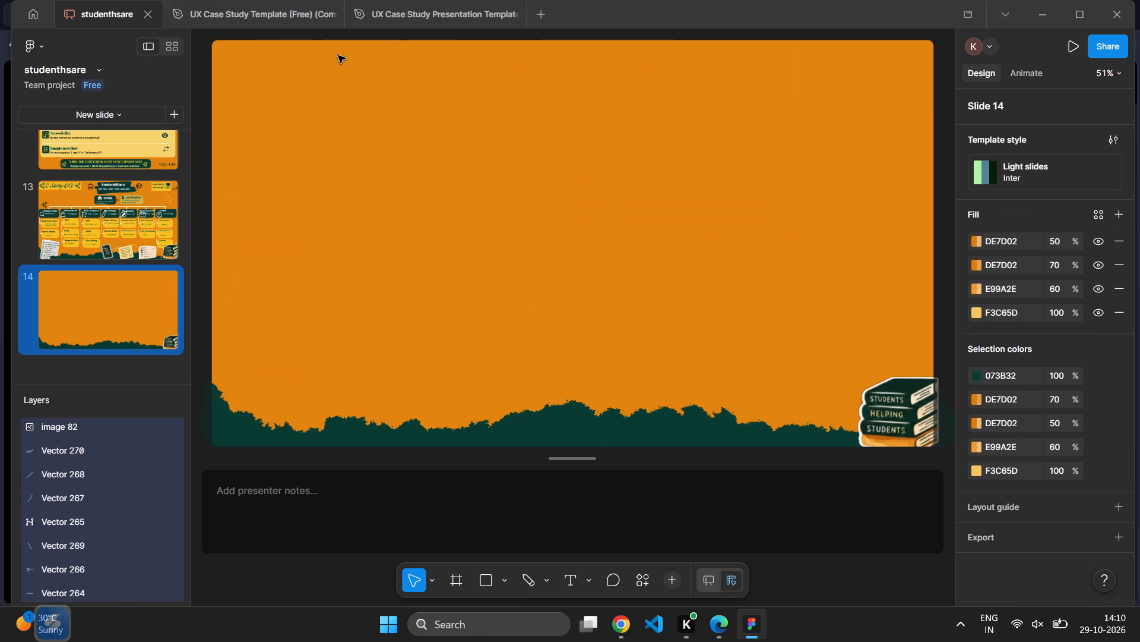
pyautogui.hotkey('ctrl', 'v')
pyautogui.click(357, 65)
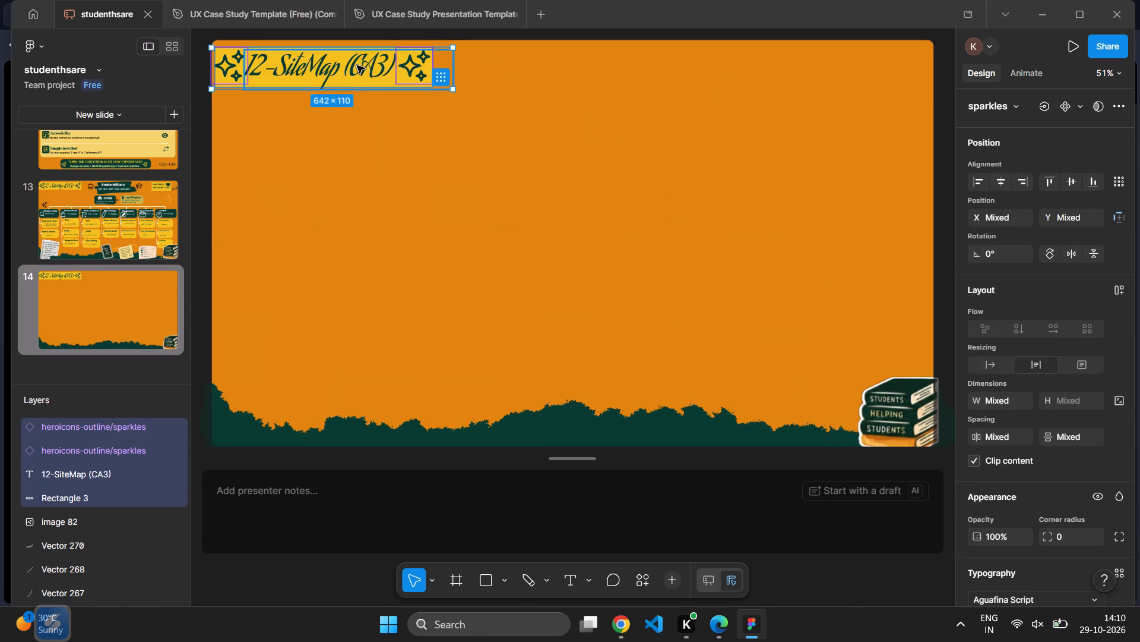
# Change the pasted title text in slide 14's yellow banner to "13- Design System".
pyautogui.click(357, 65)
pyautogui.doubleClick(357, 65)
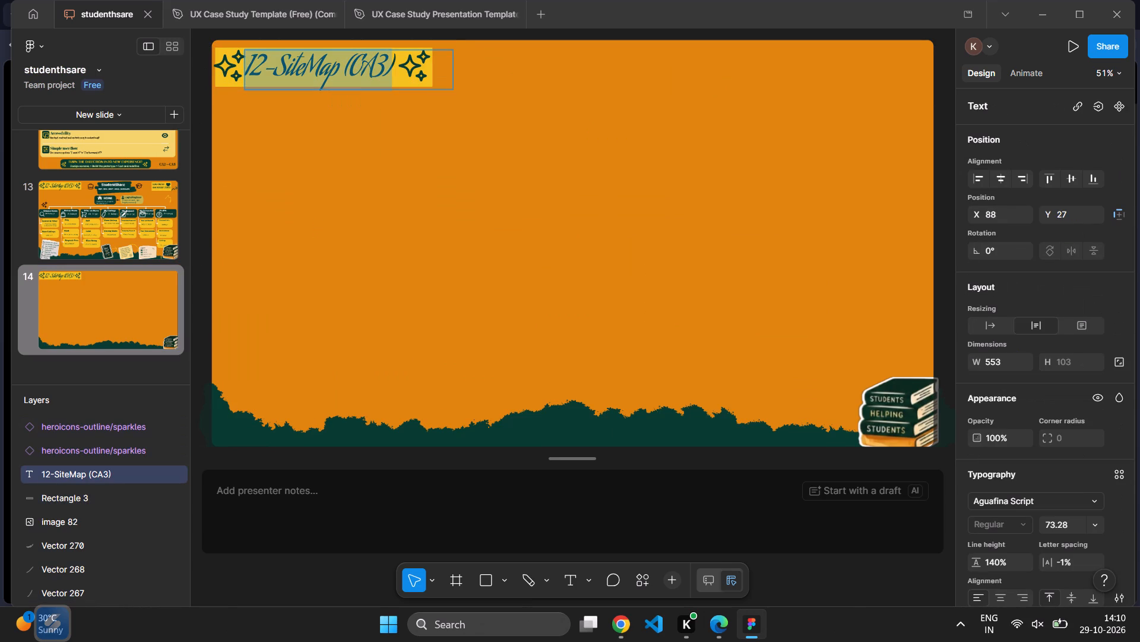
pyautogui.click(357, 65)
pyautogui.press('Right')
pyautogui.press('Right')
pyautogui.press('Right')
pyautogui.press('Right')
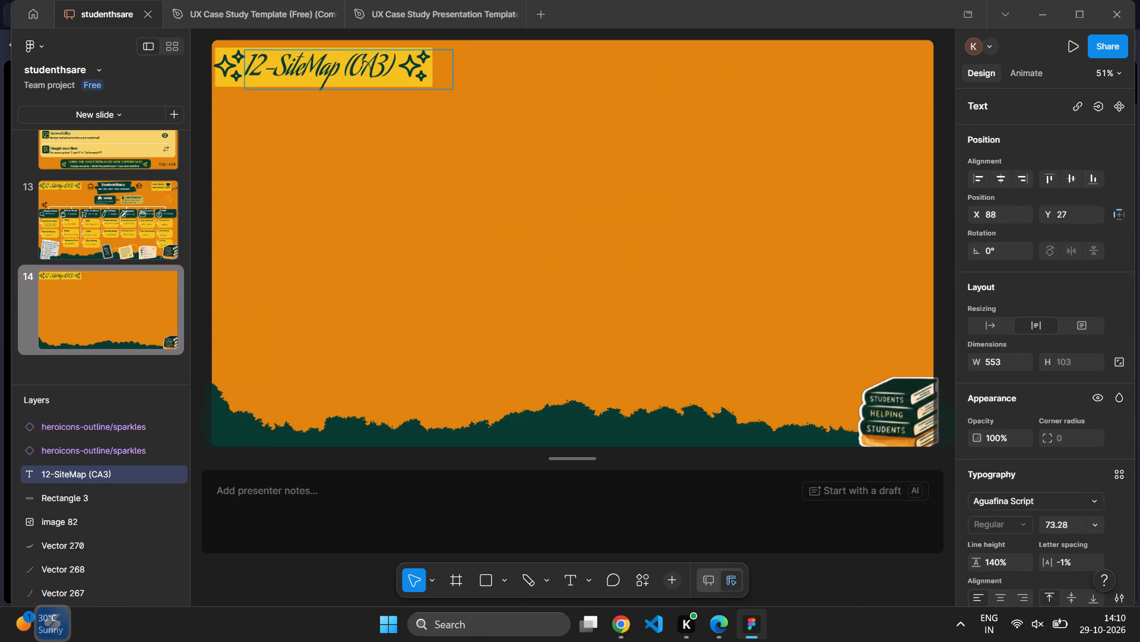
pyautogui.press('BackSpace')
pyautogui.press('BackSpace')
pyautogui.press('BackSpace')
pyautogui.press('BackSpace')
pyautogui.press('BackSpace')
pyautogui.press('BackSpace')
pyautogui.press('BackSpace')
pyautogui.press('BackSpace')
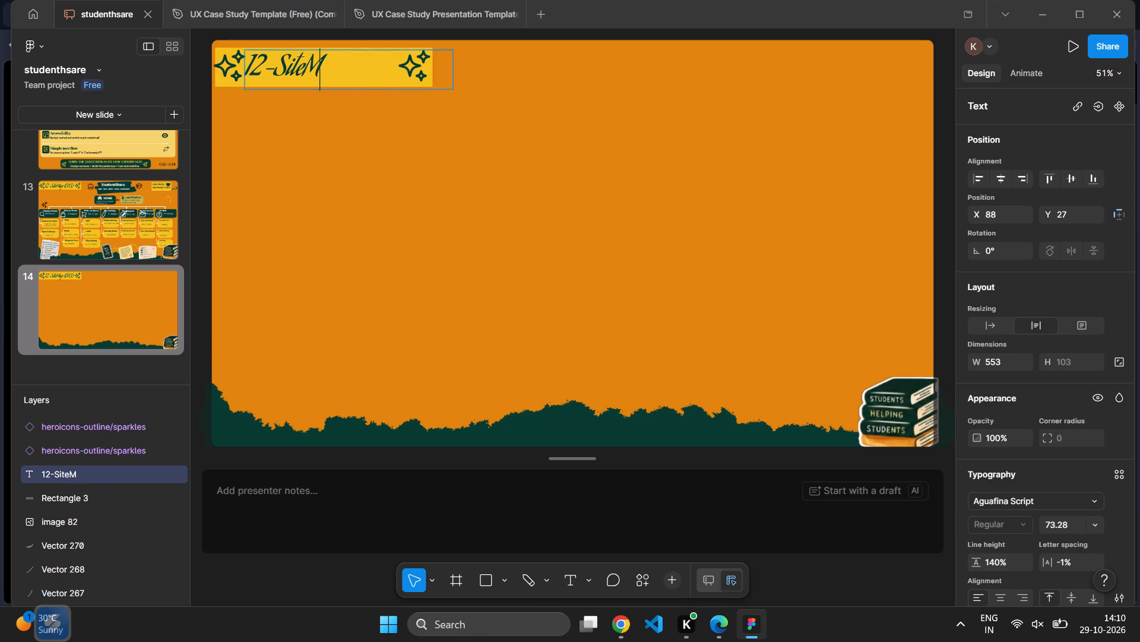
pyautogui.press('BackSpace')
pyautogui.press('BackSpace')
pyautogui.press('BackSpace')
pyautogui.press('BackSpace')
pyautogui.press('BackSpace')
pyautogui.press('BackSpace')
pyautogui.press('BackSpace')
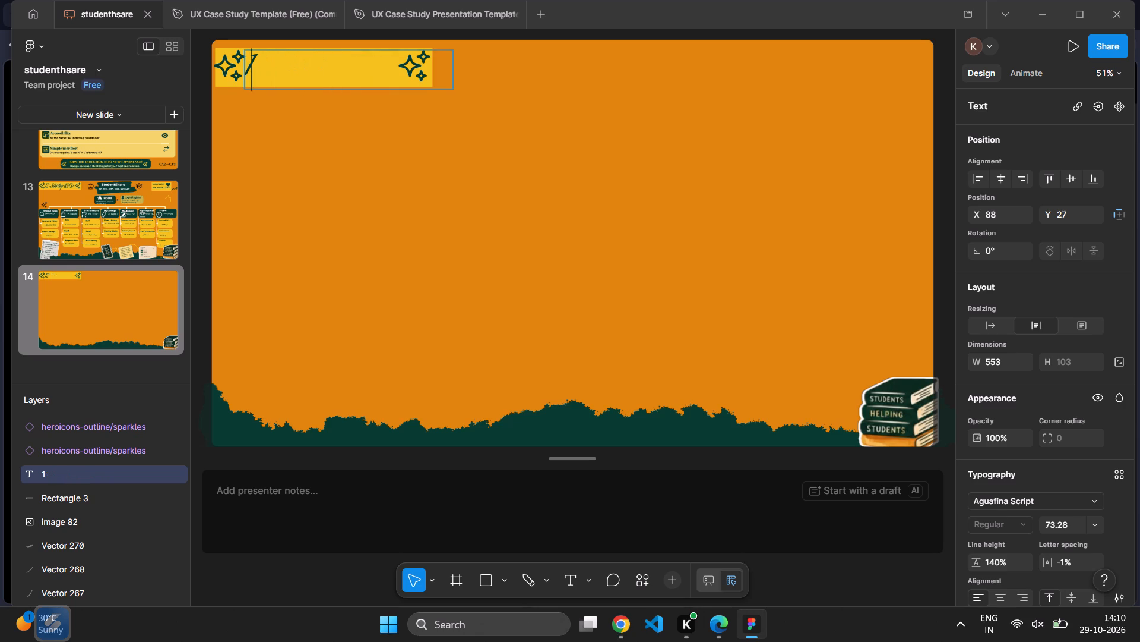
pyautogui.write('3-')
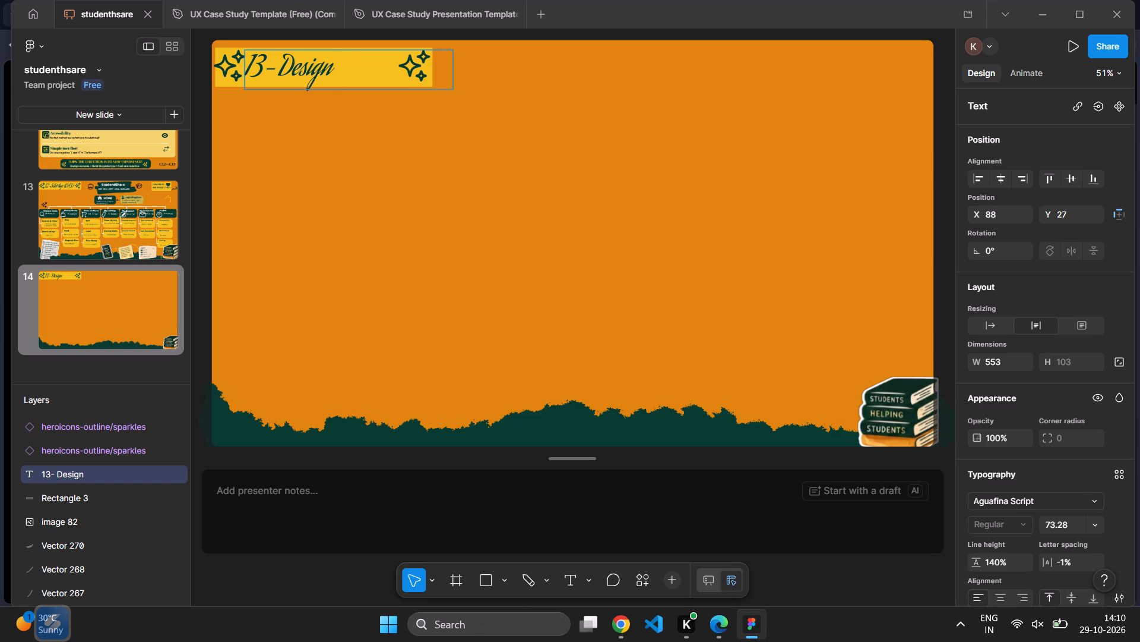
pyautogui.write('ystem')
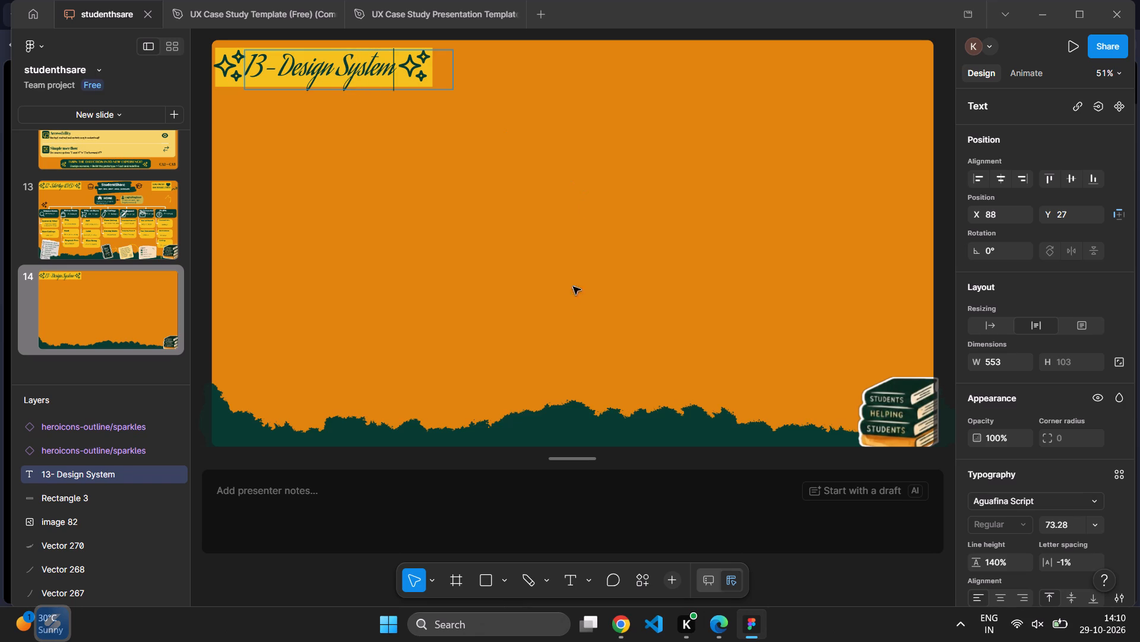
pyautogui.click(542, 258)
pyautogui.click(542, 258)
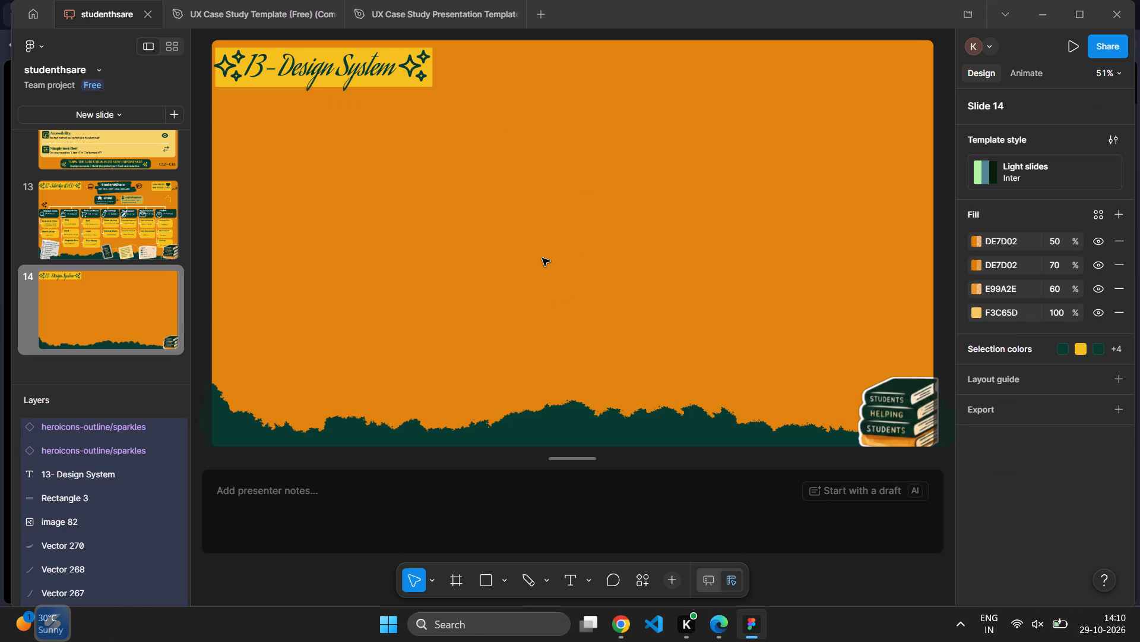
# Consult the StudentShare Design System Moodboard in Edge, and draw a near-vertical white divider line about 661 long below the end of slide 14's title banner in Figma.
pyautogui.click(724, 627)
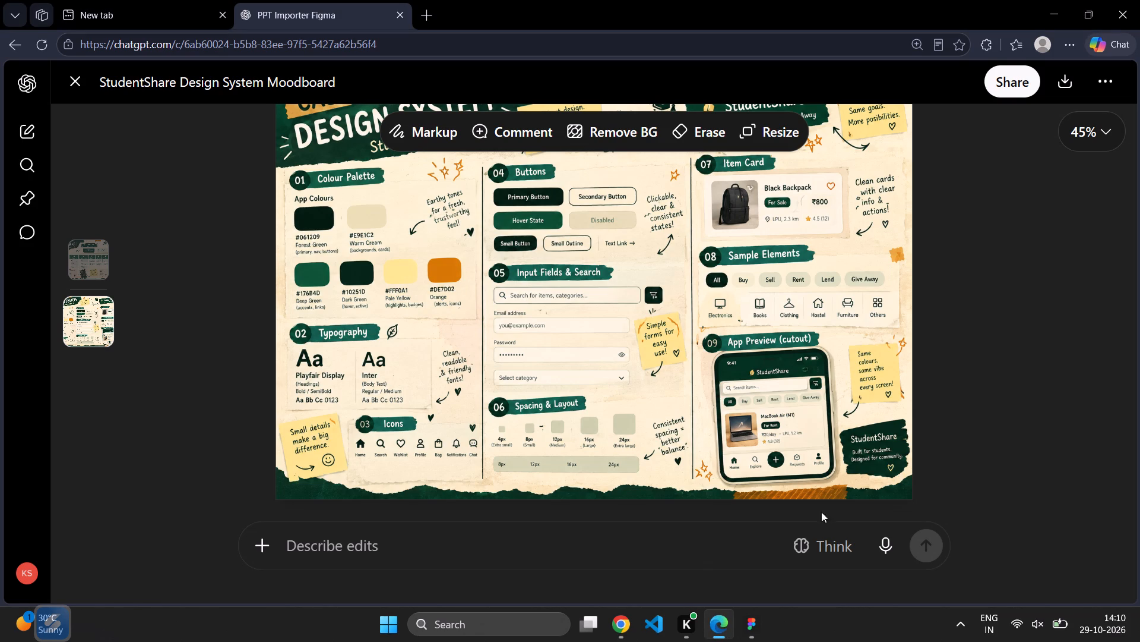
pyautogui.click(747, 637)
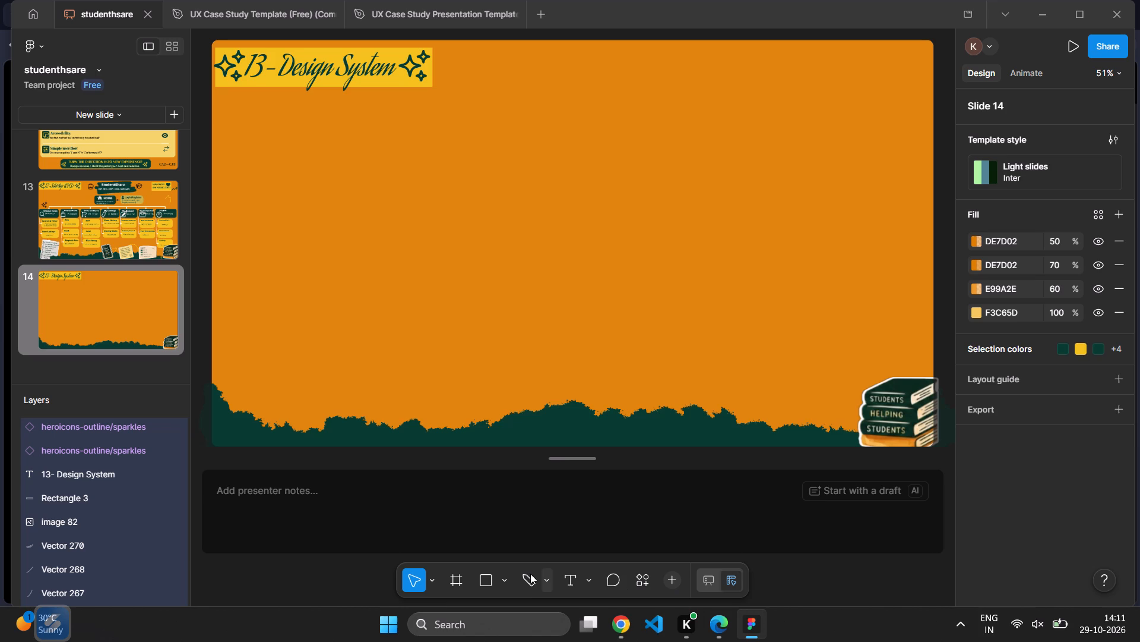
pyautogui.click(502, 574)
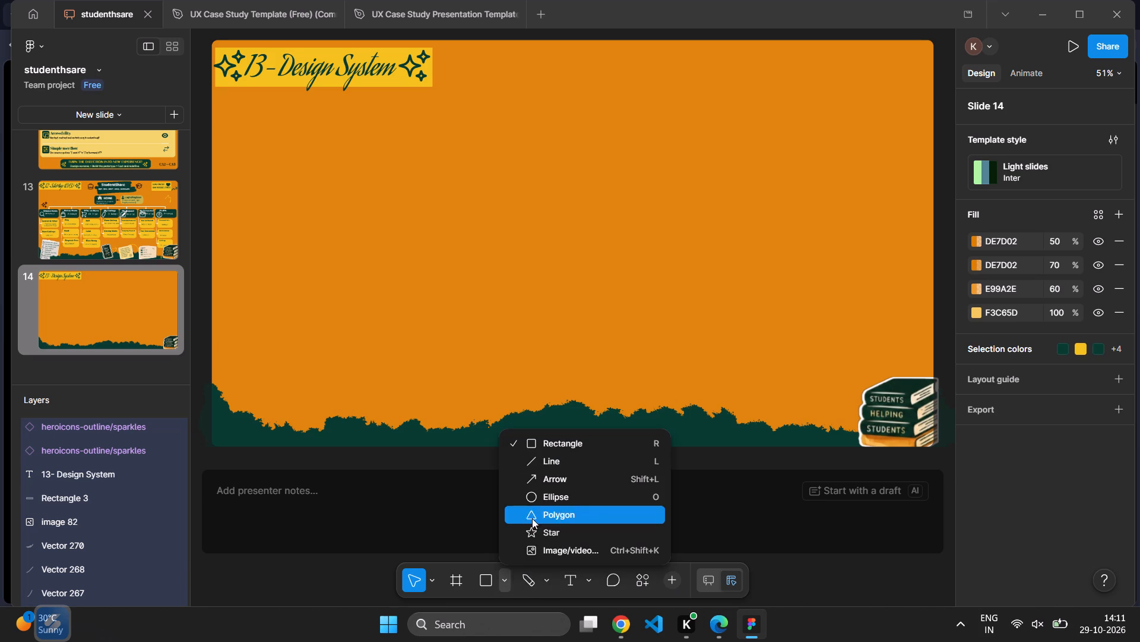
pyautogui.click(559, 460)
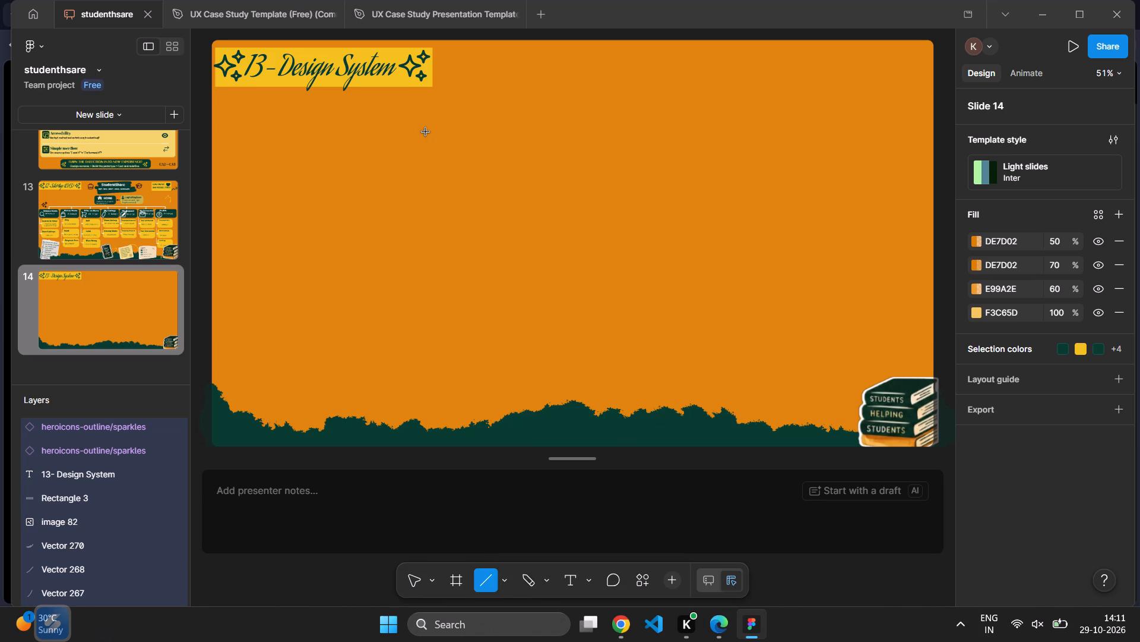
pyautogui.moveTo(426, 132); pyautogui.dragTo(429, 362)
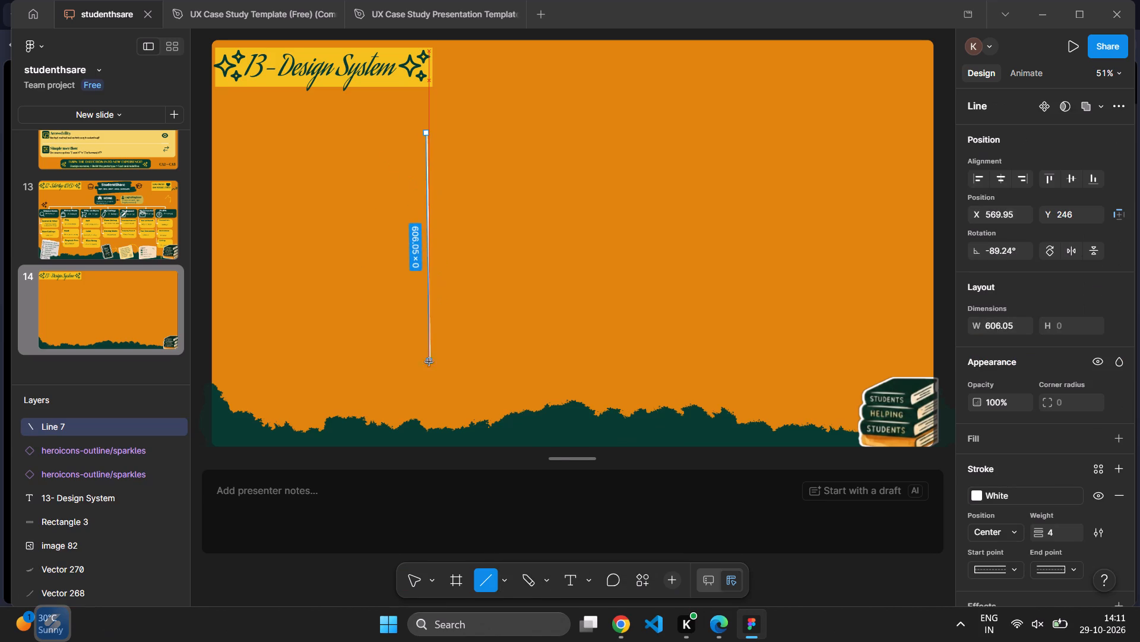
pyautogui.moveTo(429, 362); pyautogui.dragTo(424, 378)
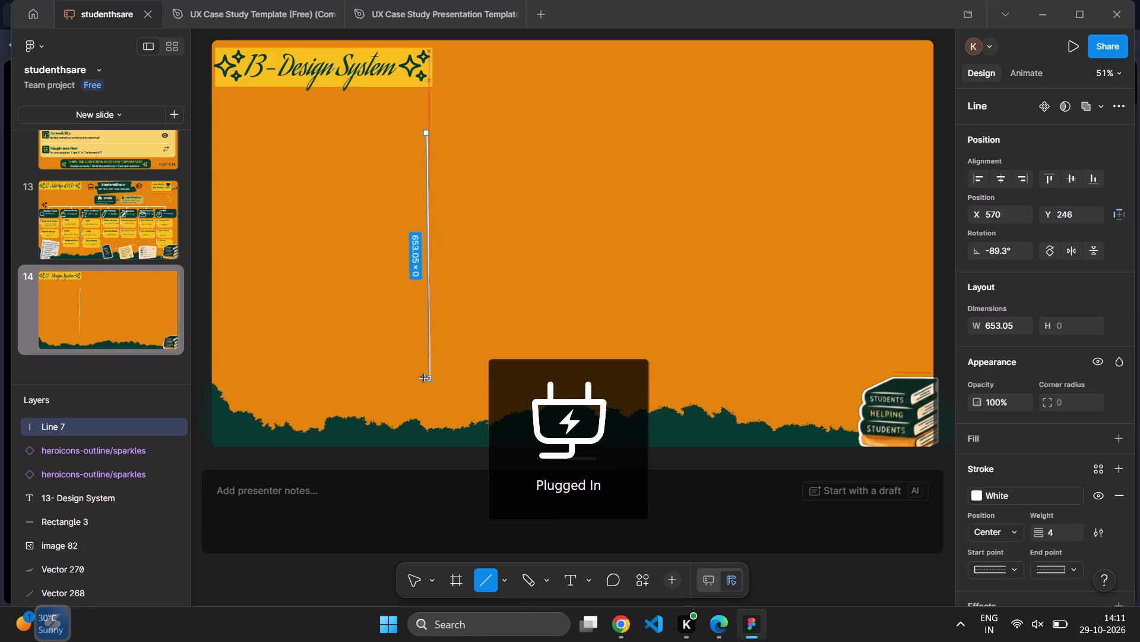
pyautogui.moveTo(424, 378); pyautogui.dragTo(424, 379)
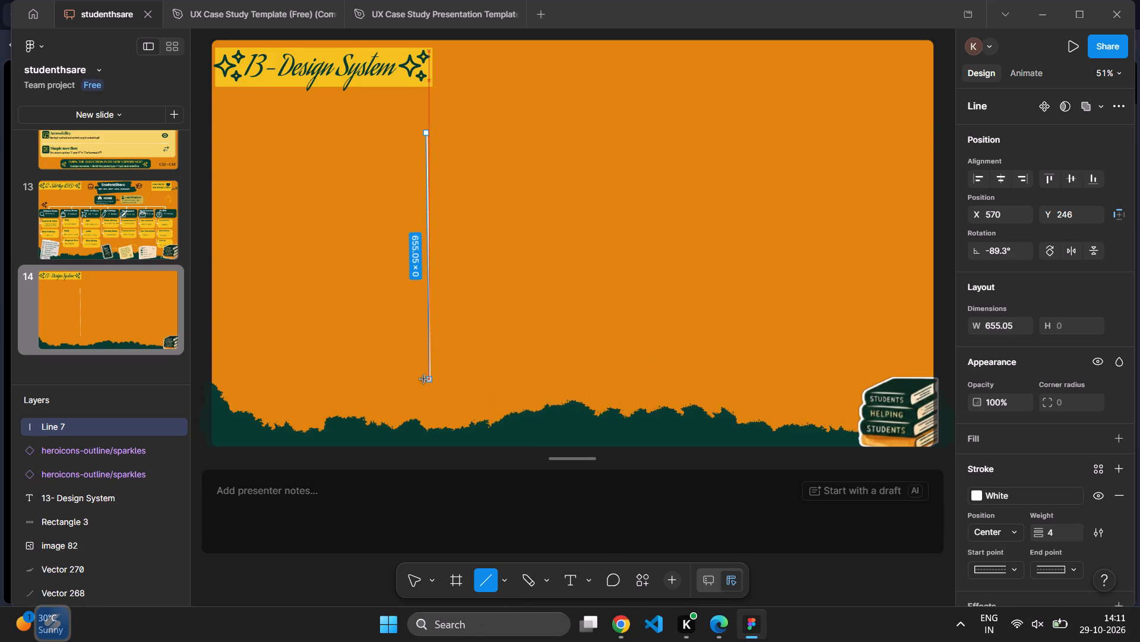
pyautogui.moveTo(424, 379); pyautogui.dragTo(422, 382)
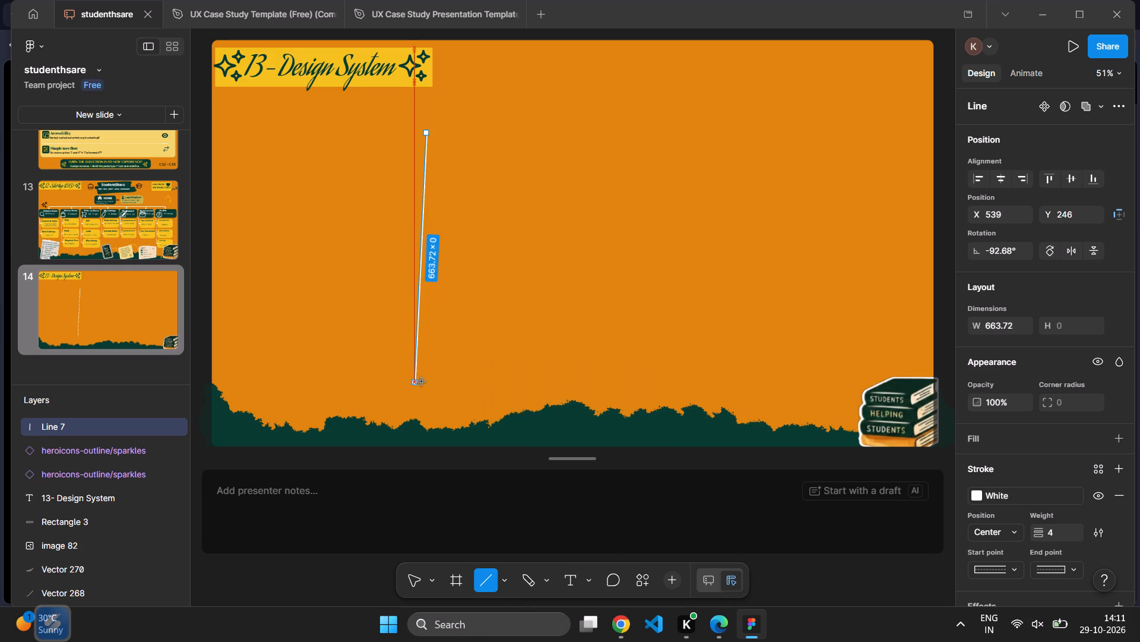
pyautogui.moveTo(422, 382); pyautogui.dragTo(424, 382)
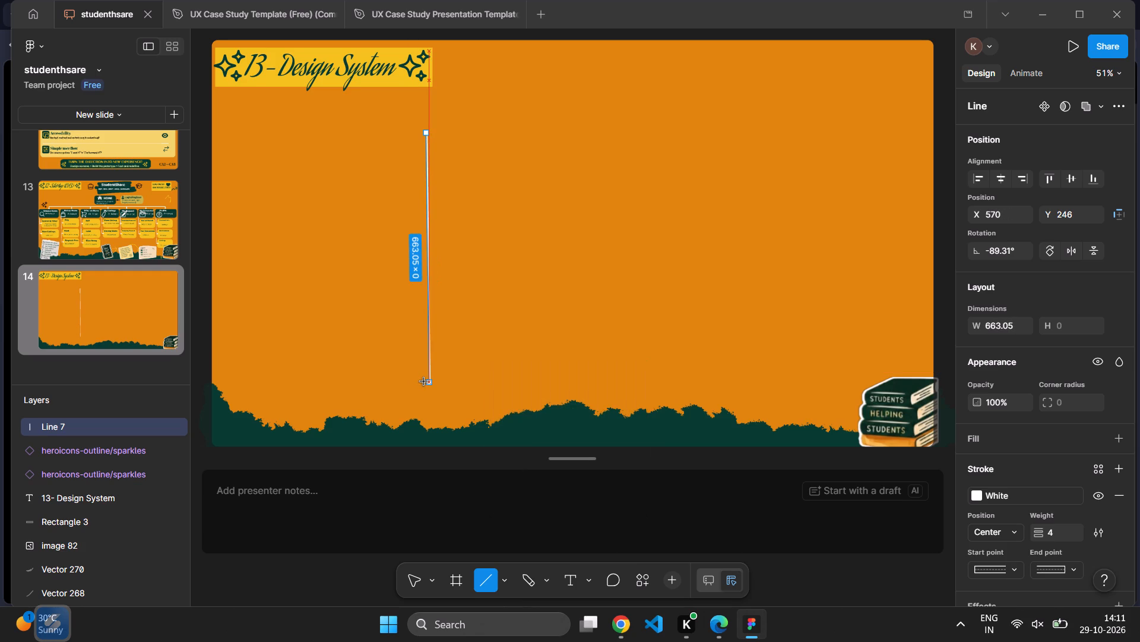
pyautogui.moveTo(424, 382); pyautogui.dragTo(424, 381)
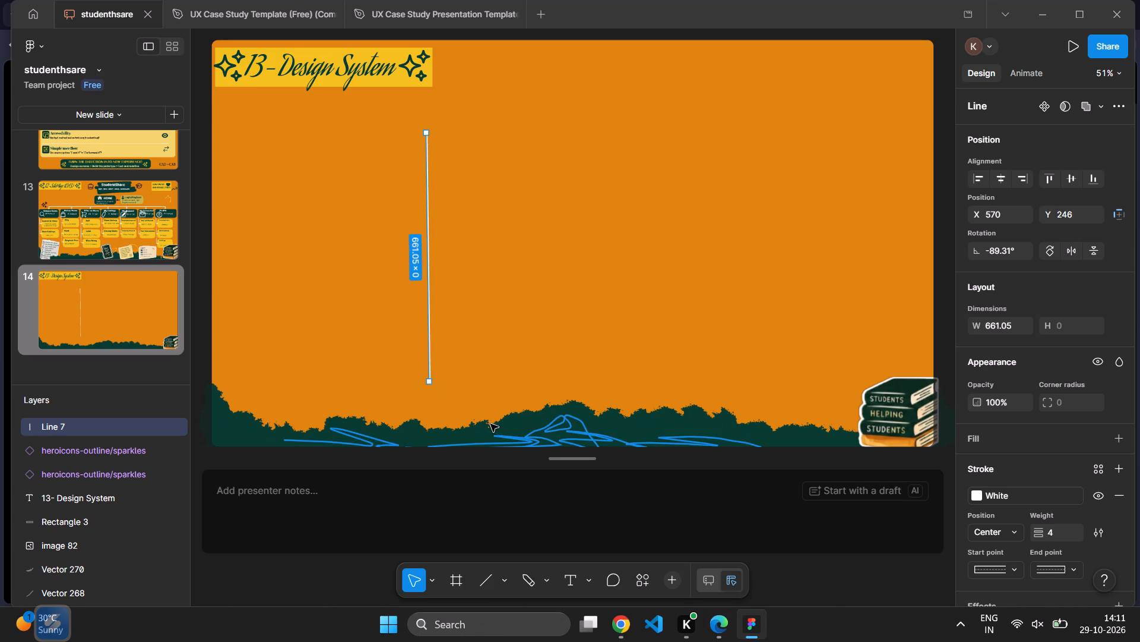
pyautogui.click(517, 496)
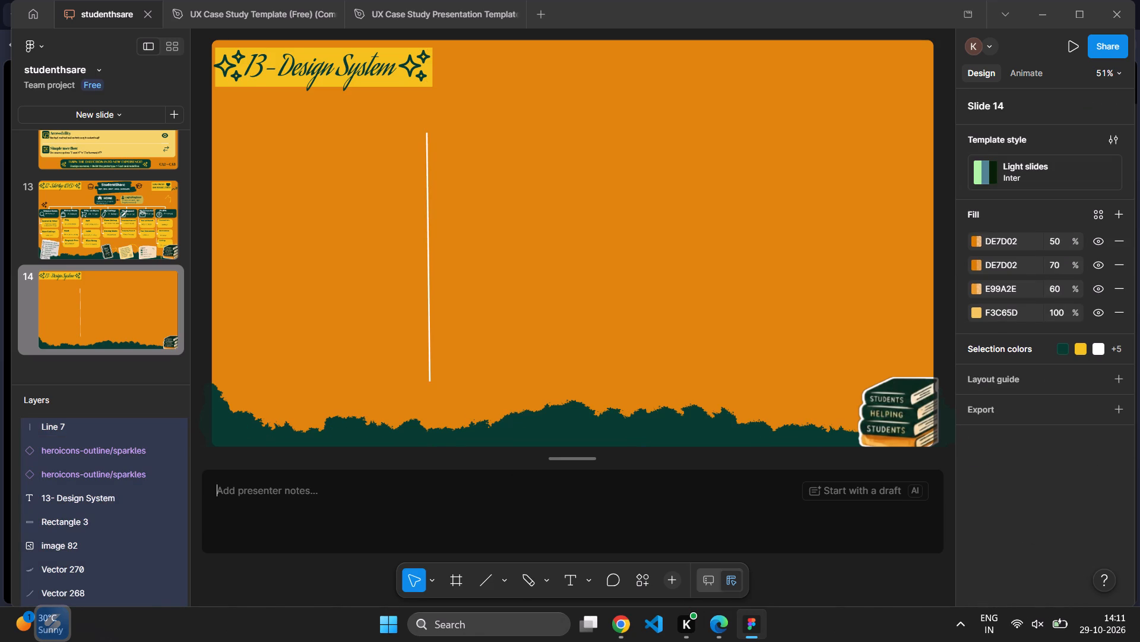
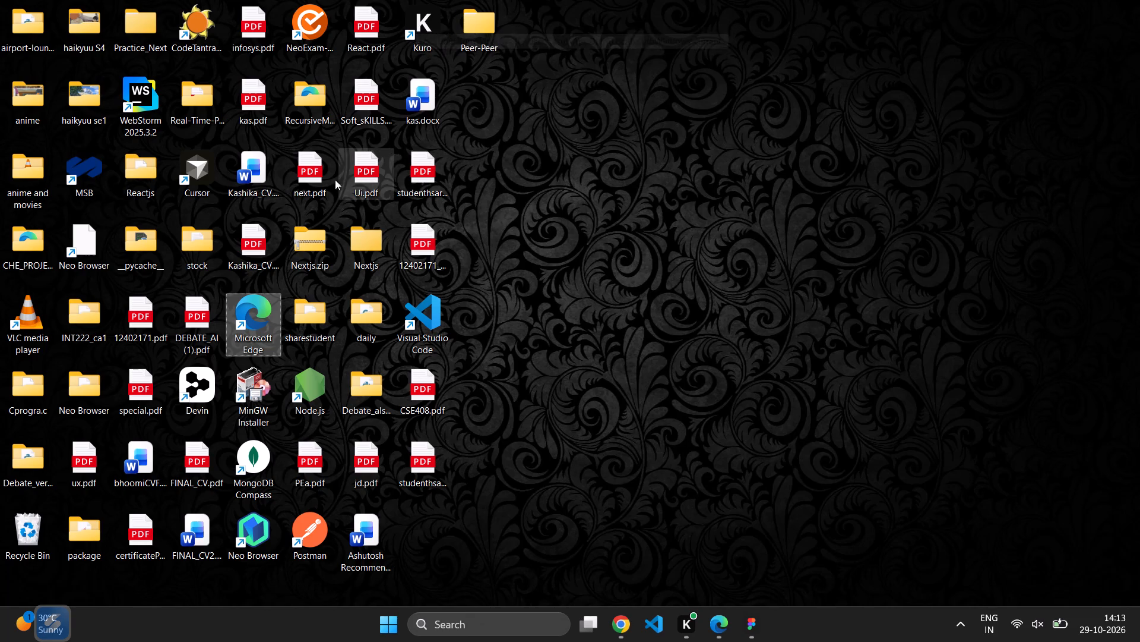
# Following the moodboard in Edge, duplicate slide 14's white divider in Figma to about X 1293, Y 246, and shift the original toward it, forming three columns.
pyautogui.click(717, 641)
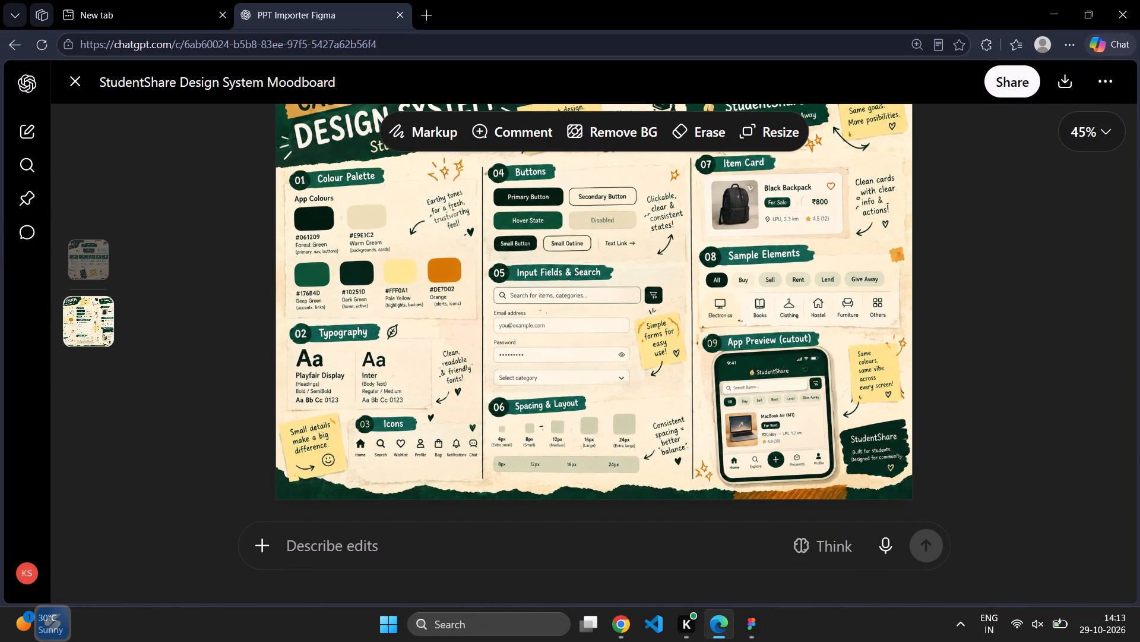
pyautogui.click(754, 623)
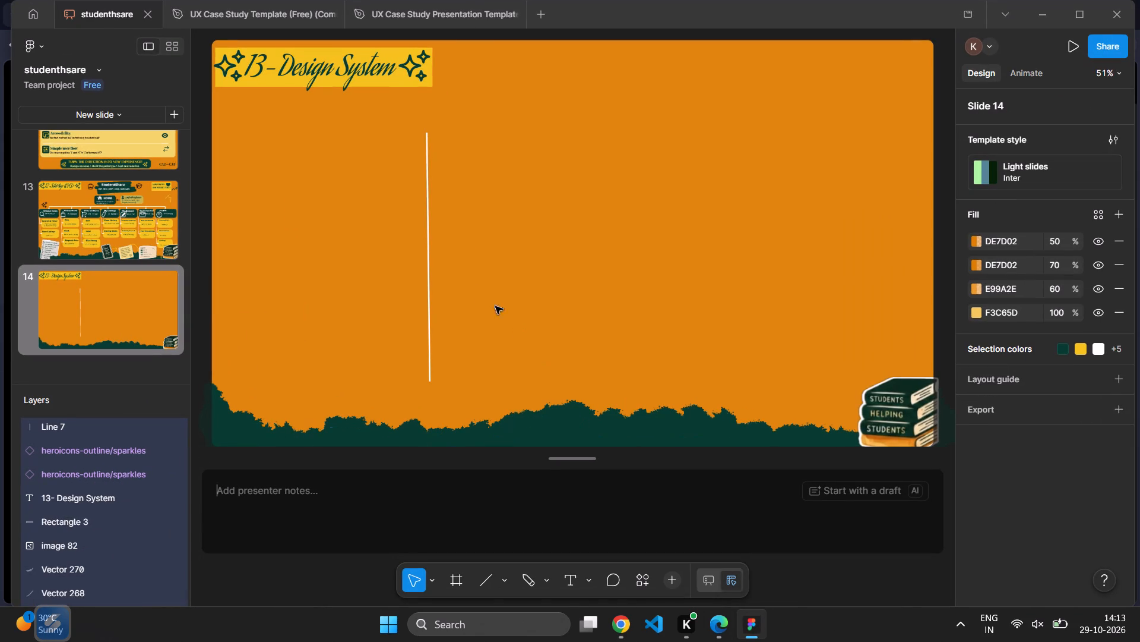
pyautogui.click(427, 306)
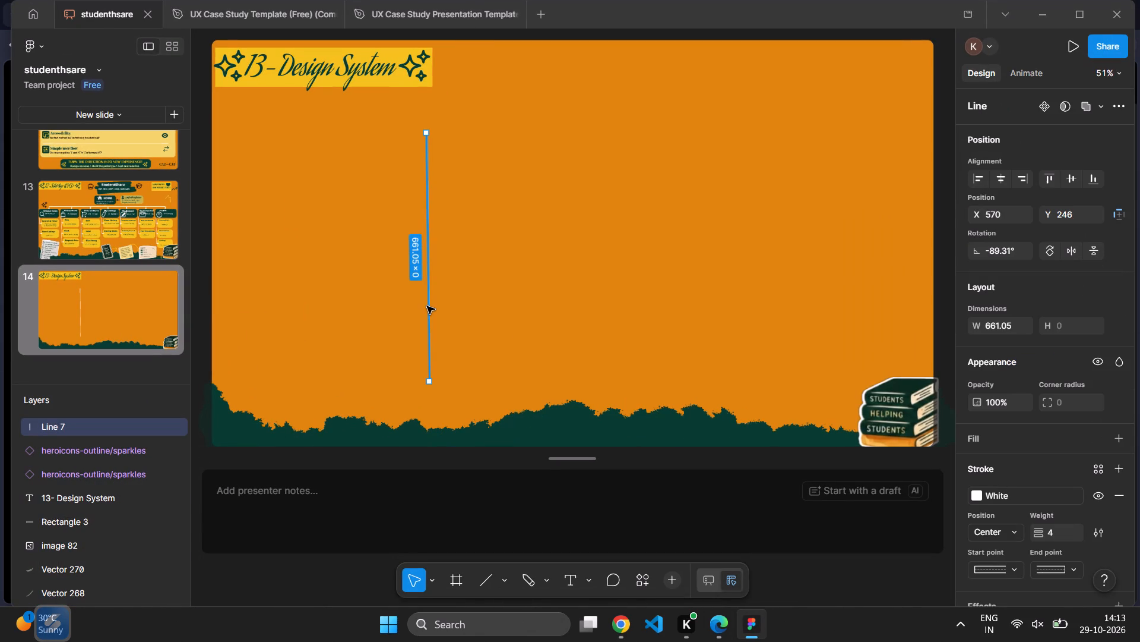
pyautogui.hotkey('ctrl', 'c')
pyautogui.click(649, 276)
pyautogui.hotkey('ctrl', 'v')
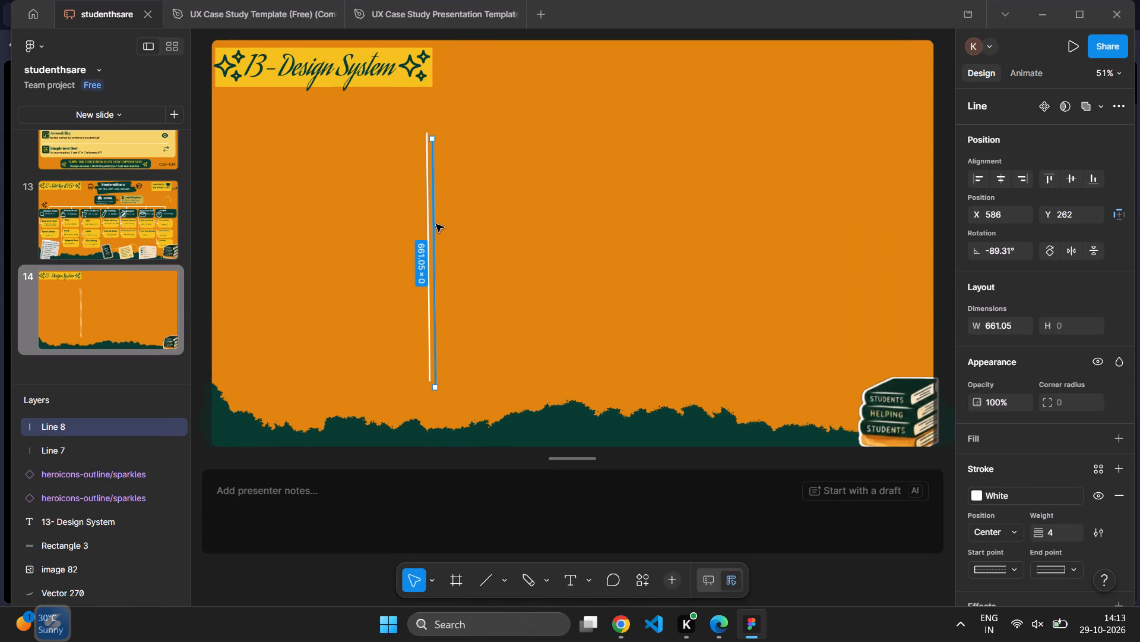
pyautogui.moveTo(436, 224); pyautogui.dragTo(762, 213)
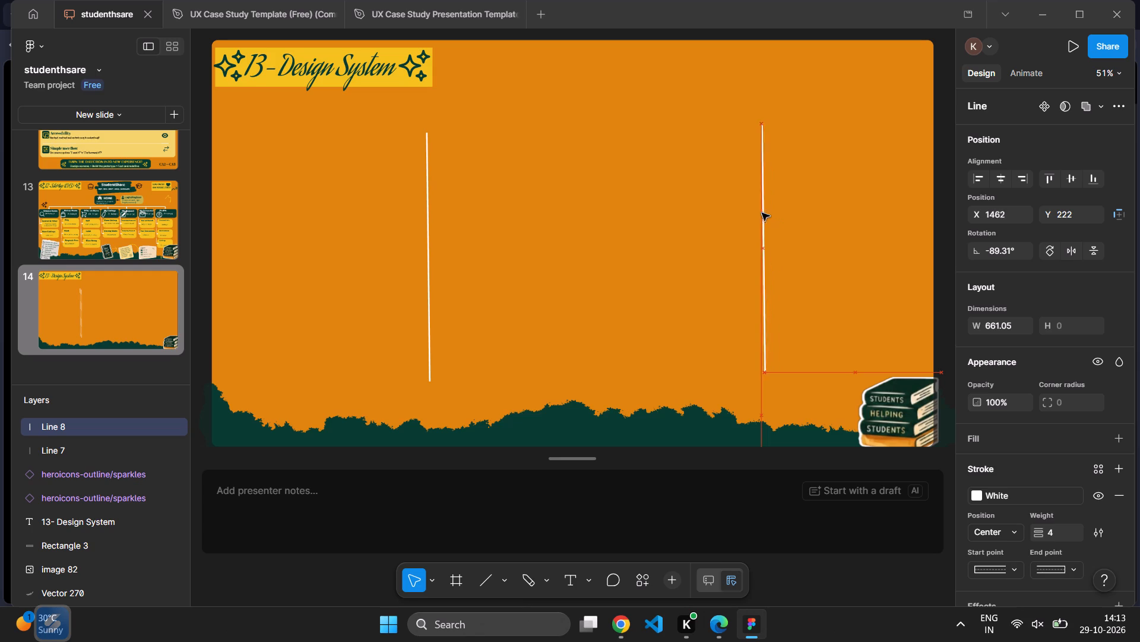
pyautogui.moveTo(762, 213); pyautogui.dragTo(708, 214)
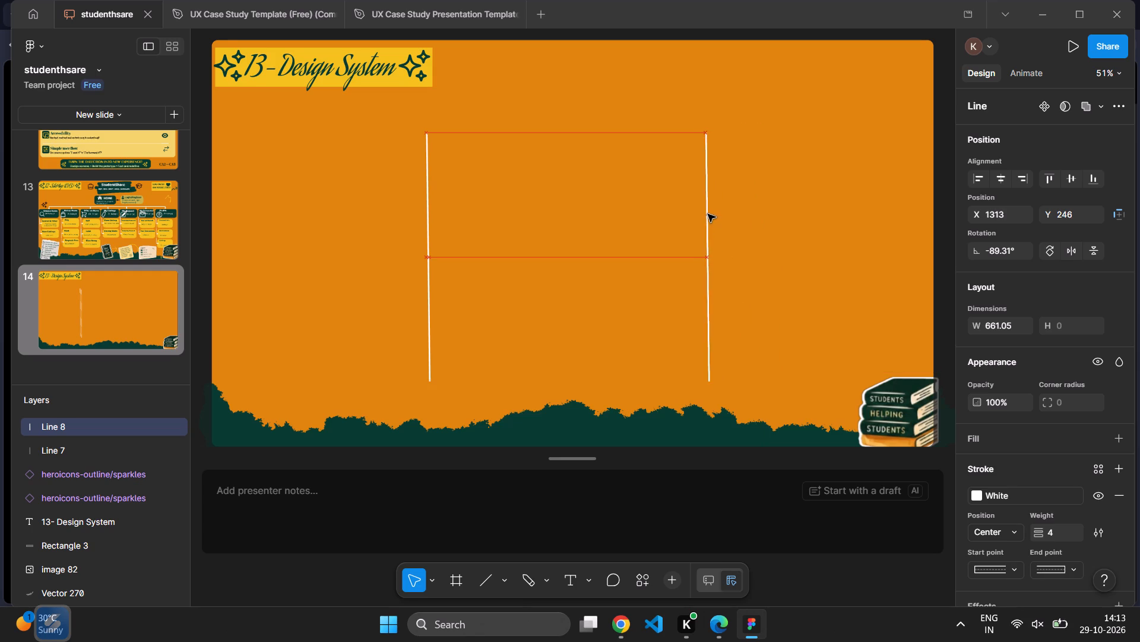
pyautogui.moveTo(708, 214); pyautogui.dragTo(704, 216)
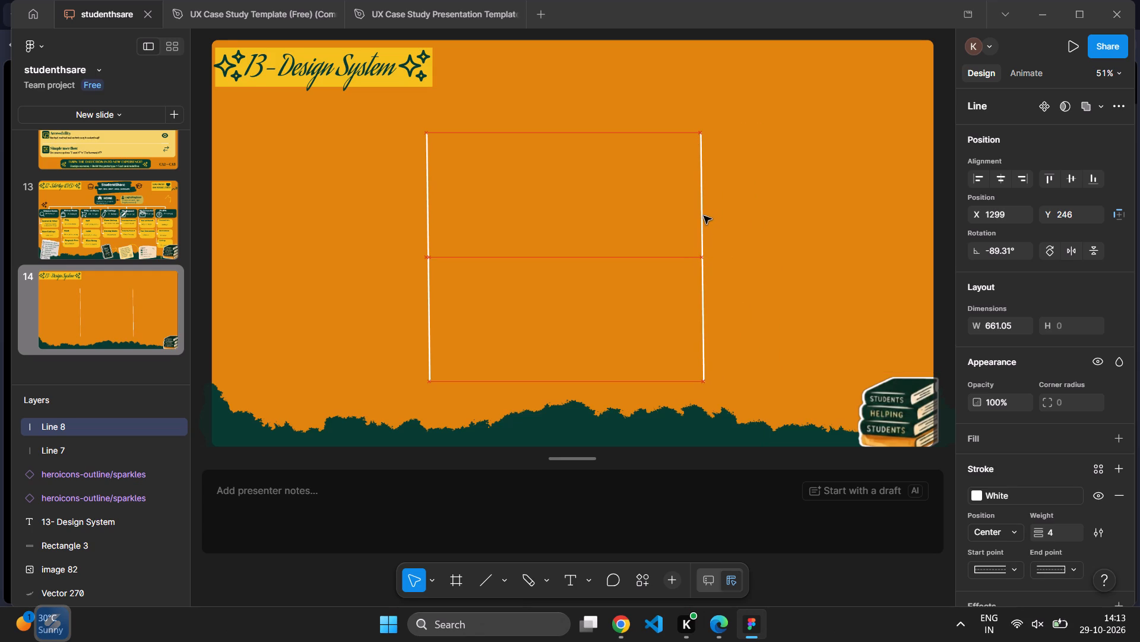
pyautogui.moveTo(704, 216); pyautogui.dragTo(702, 216)
pyautogui.click(774, 209)
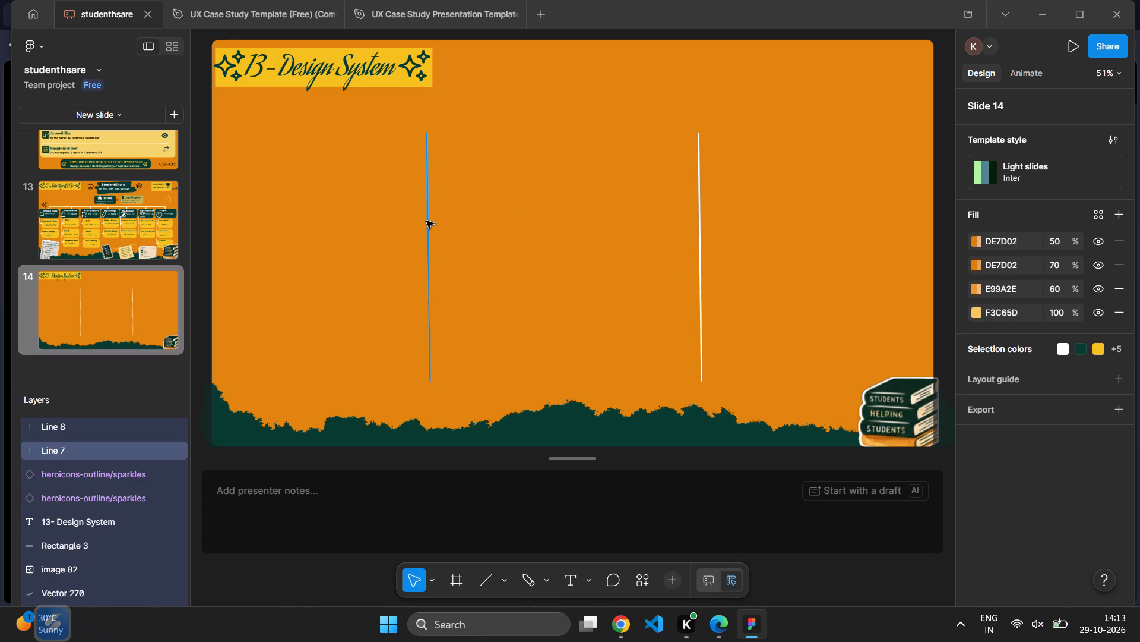
pyautogui.moveTo(426, 221); pyautogui.dragTo(443, 221)
pyautogui.click(762, 234)
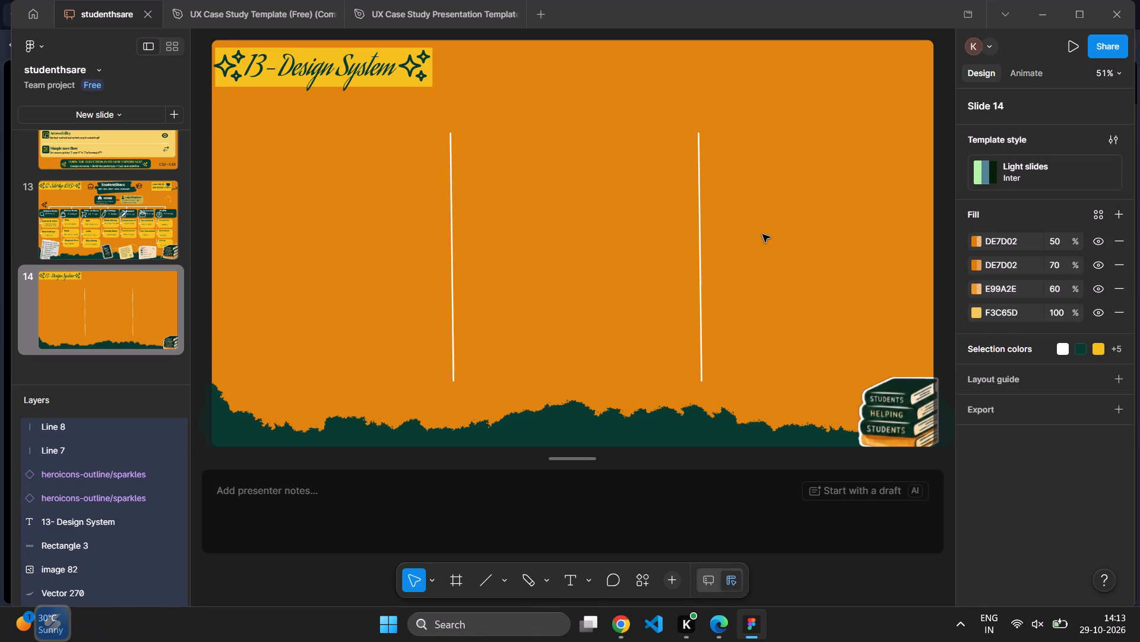
pyautogui.click(720, 639)
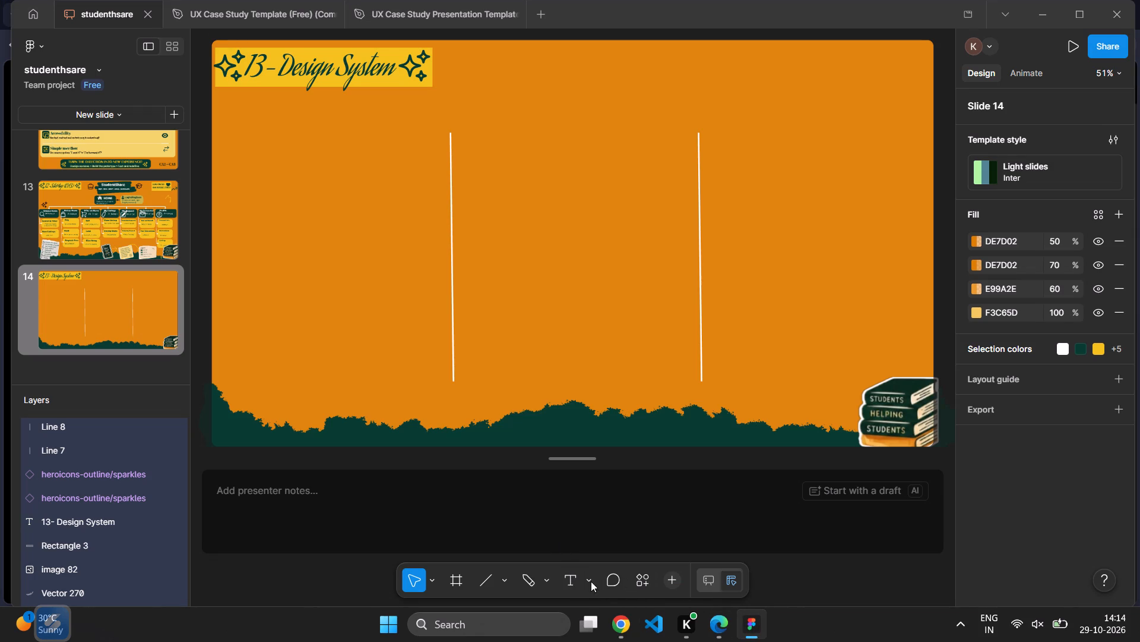
pyautogui.click(716, 635)
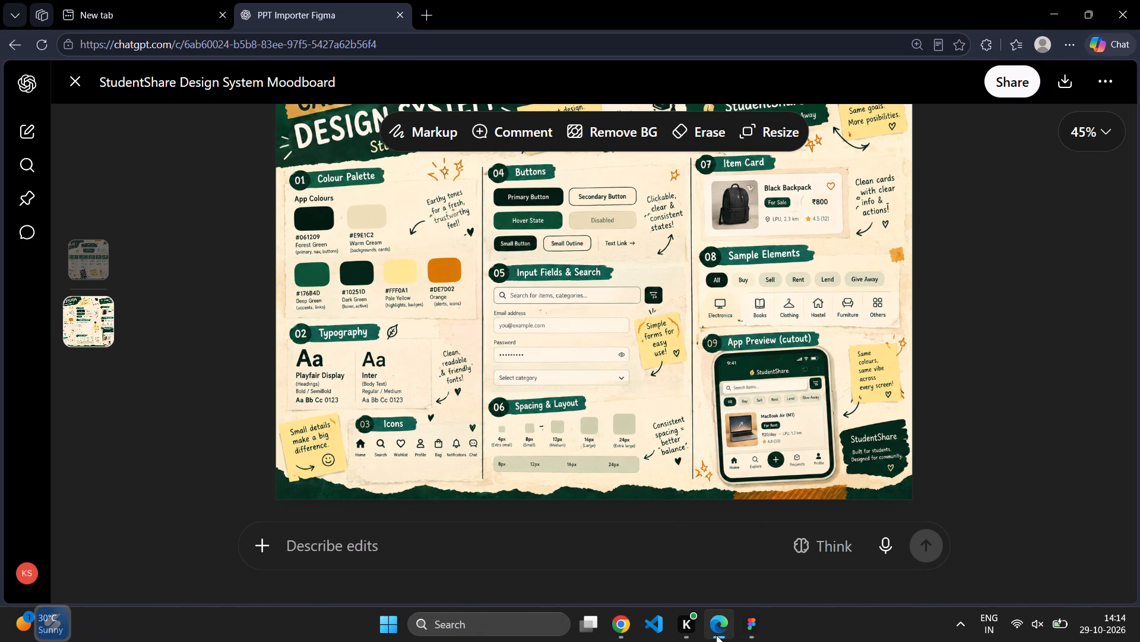
pyautogui.click(749, 640)
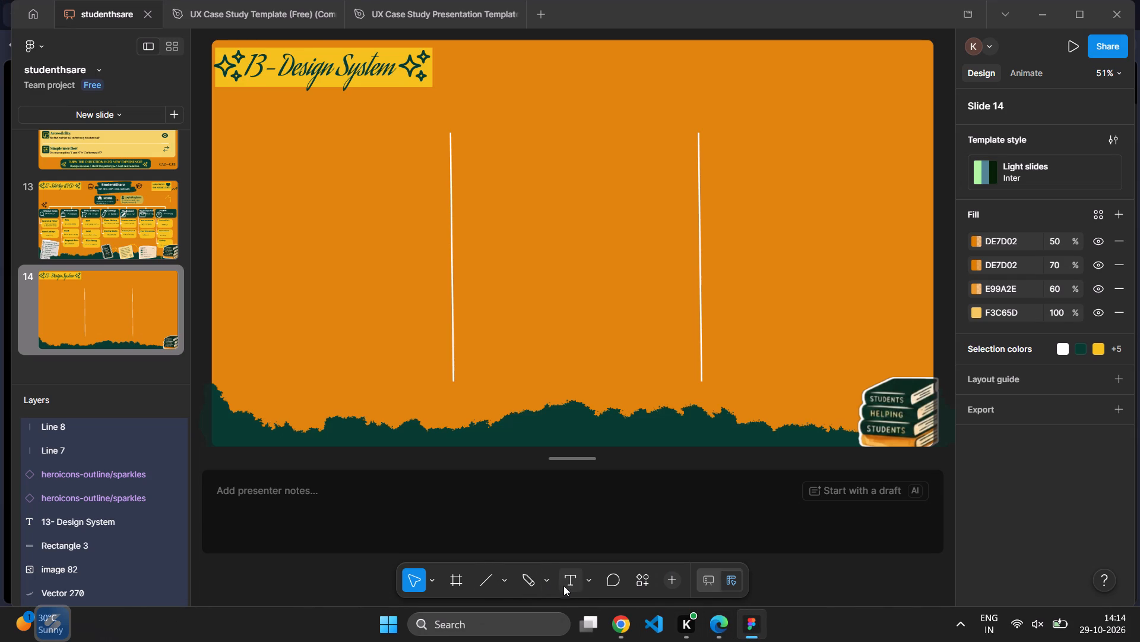
pyautogui.click(715, 586)
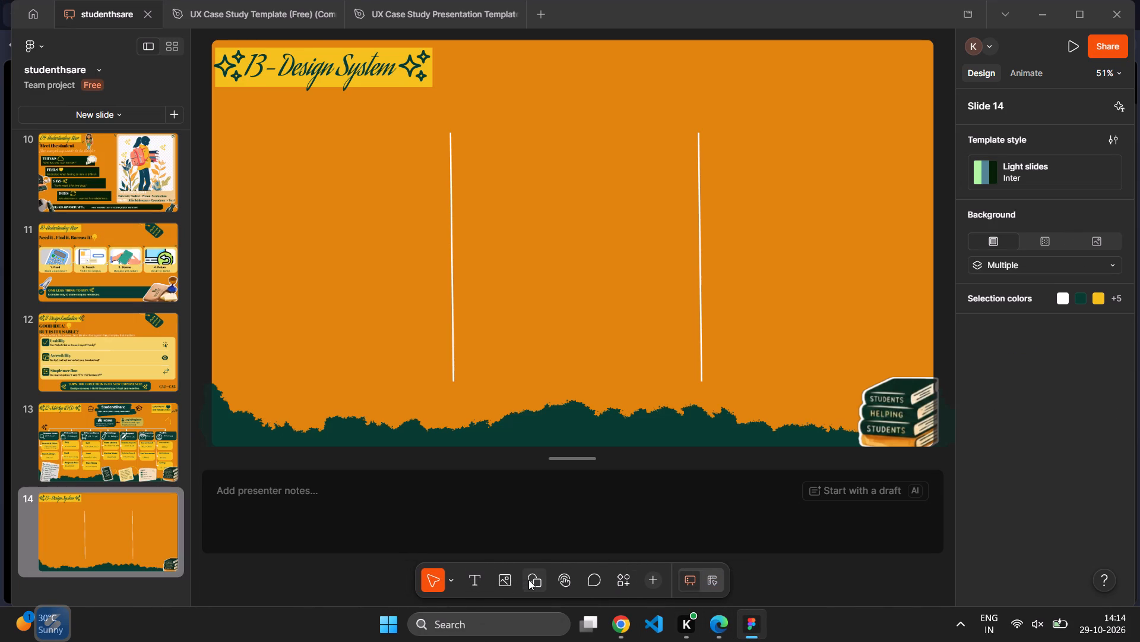
pyautogui.click(528, 580)
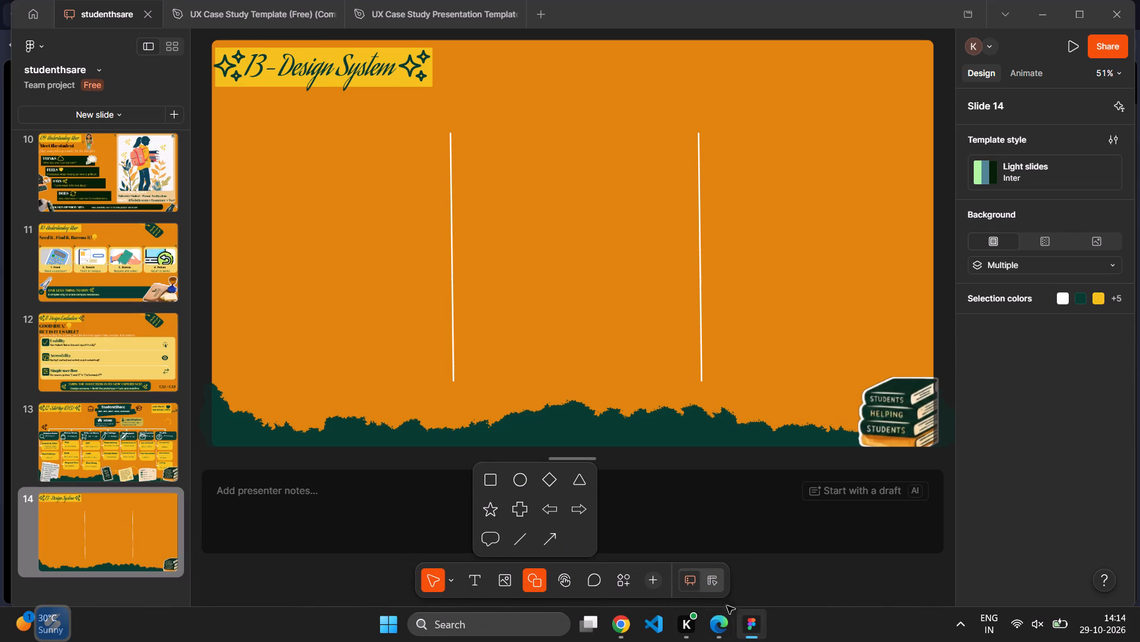
pyautogui.click(710, 583)
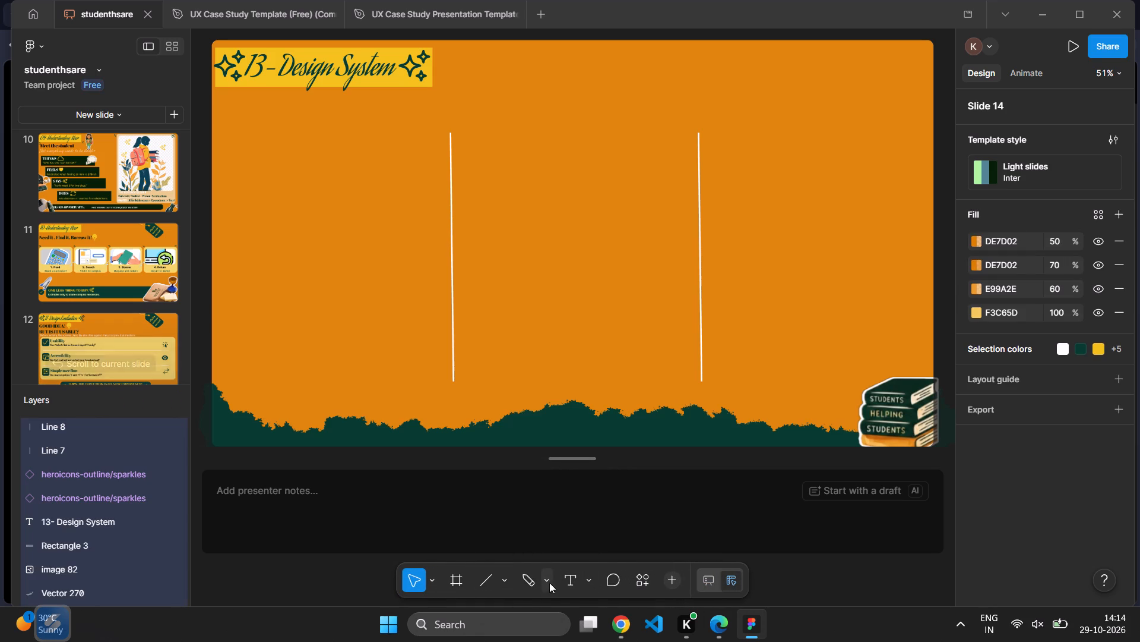
pyautogui.click(501, 583)
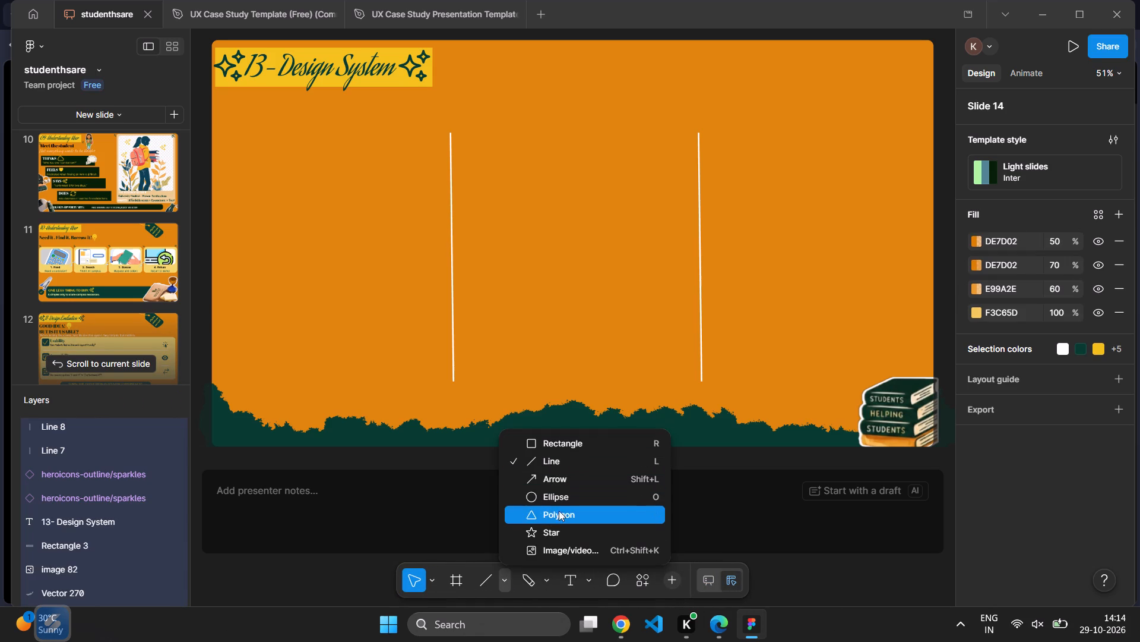
pyautogui.click(562, 445)
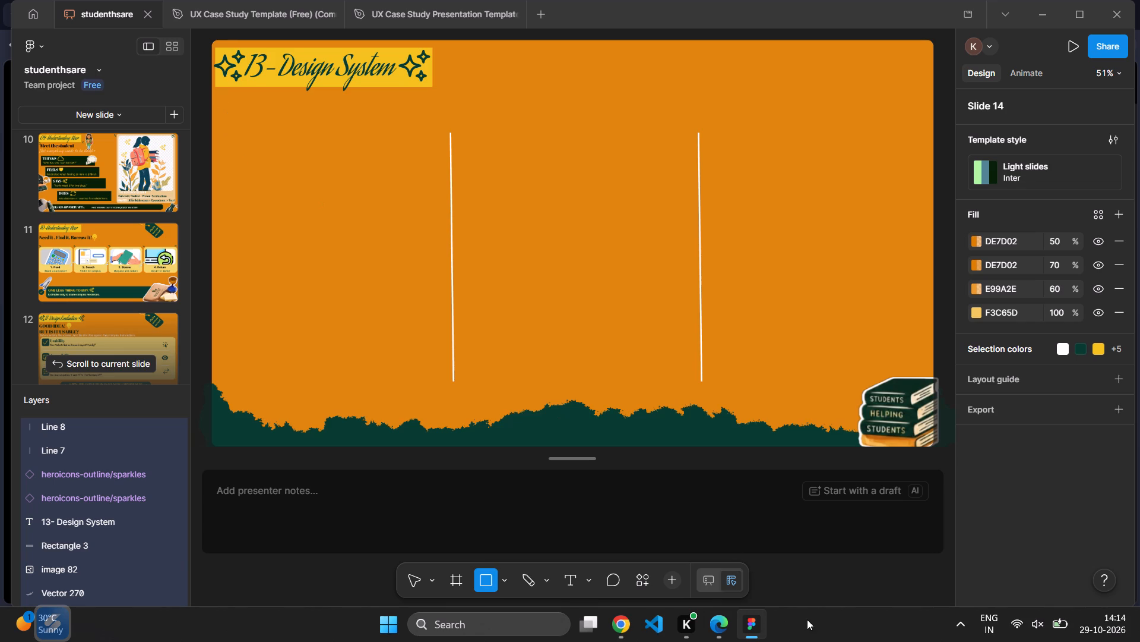
pyautogui.click(720, 622)
pyautogui.click(720, 622)
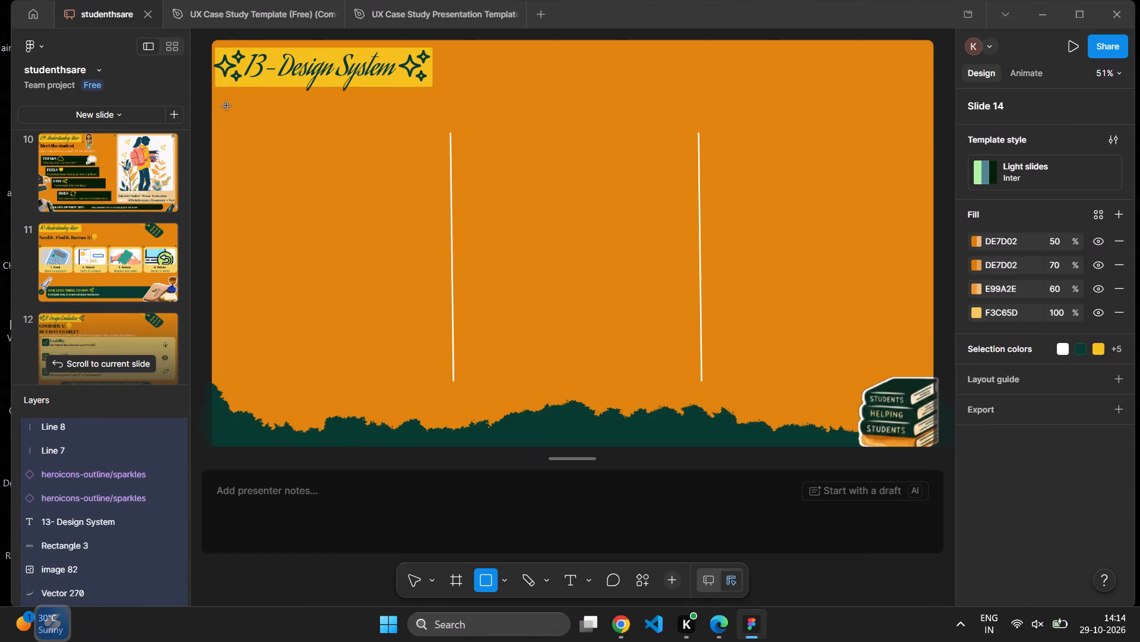
pyautogui.moveTo(224, 106); pyautogui.dragTo(421, 221)
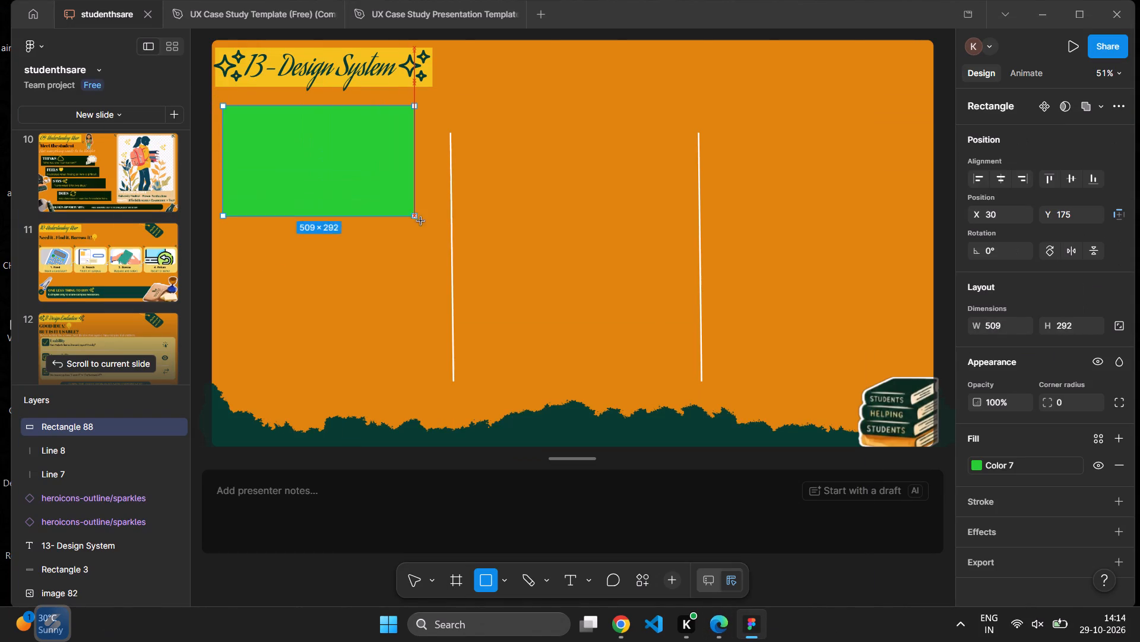
pyautogui.moveTo(421, 221); pyautogui.dragTo(428, 225)
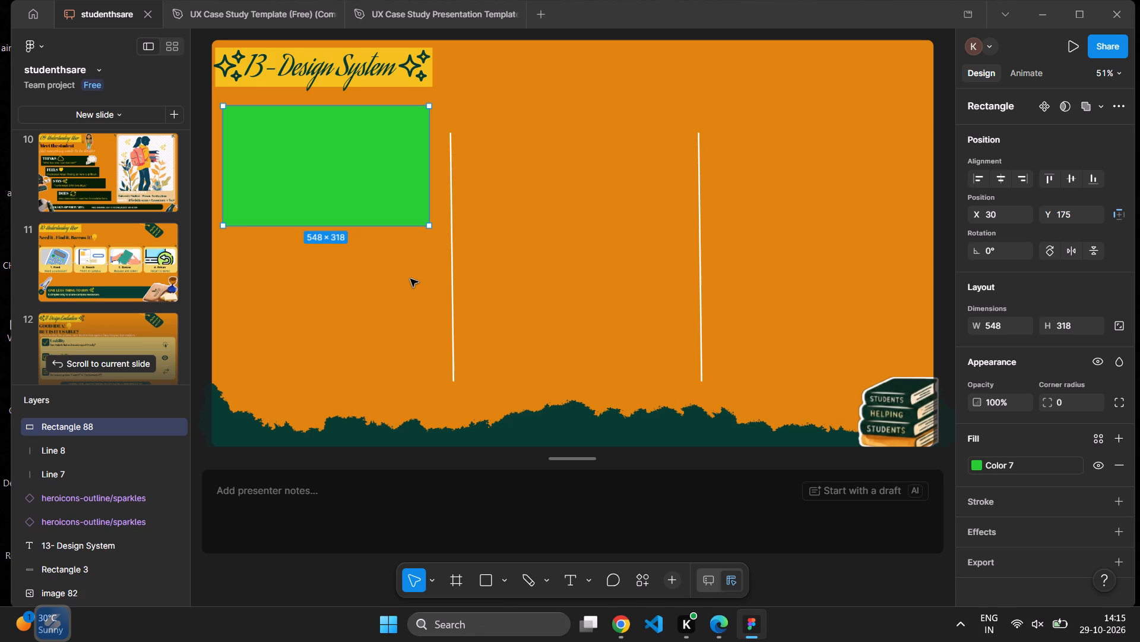
# Copy the green rectangle and place the duplicate in the middle column between the two dividers, level with the original.
pyautogui.click(412, 214)
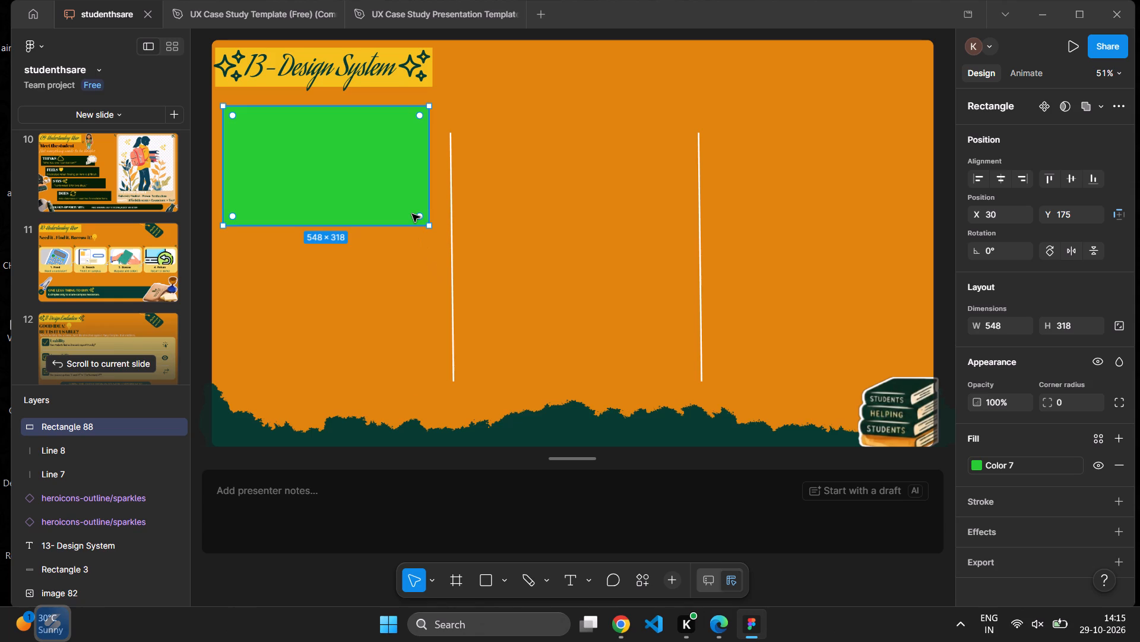
pyautogui.hotkey('ctrl', 'c')
pyautogui.click(584, 207)
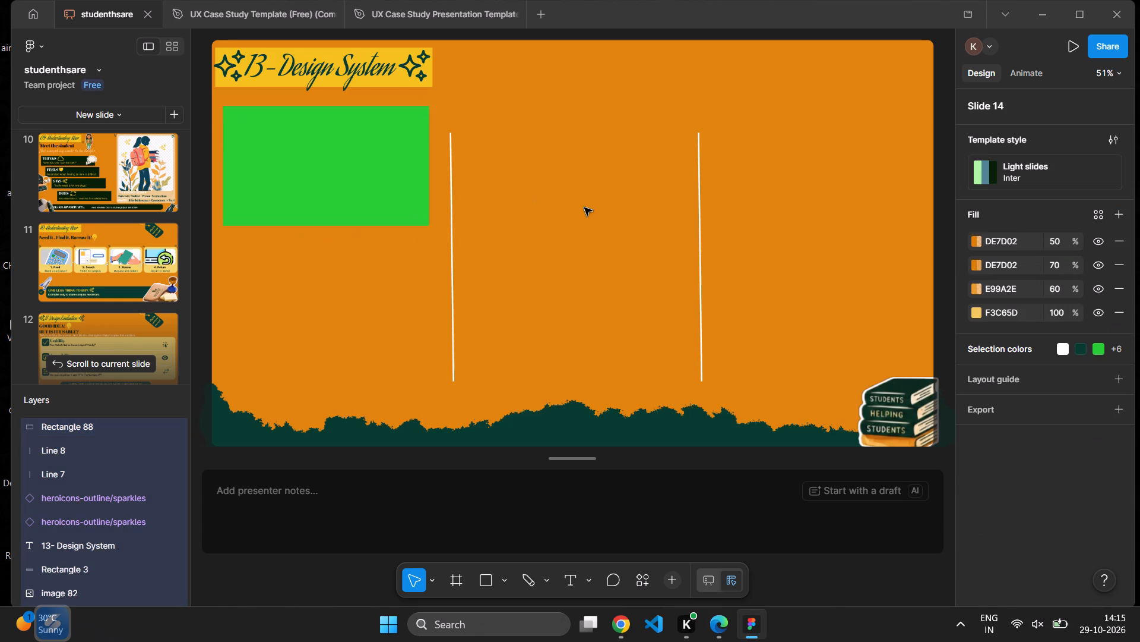
pyautogui.hotkey('ctrl', 'v')
pyautogui.moveTo(419, 201); pyautogui.dragTo(517, 201)
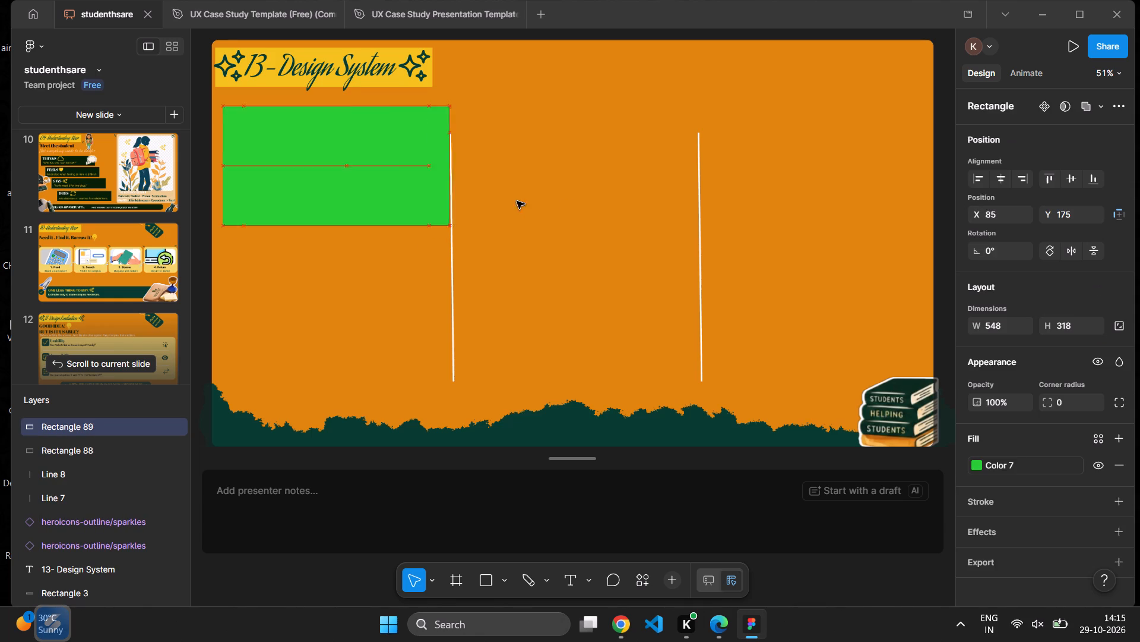
pyautogui.moveTo(517, 201); pyautogui.dragTo(664, 199)
pyautogui.click(617, 317)
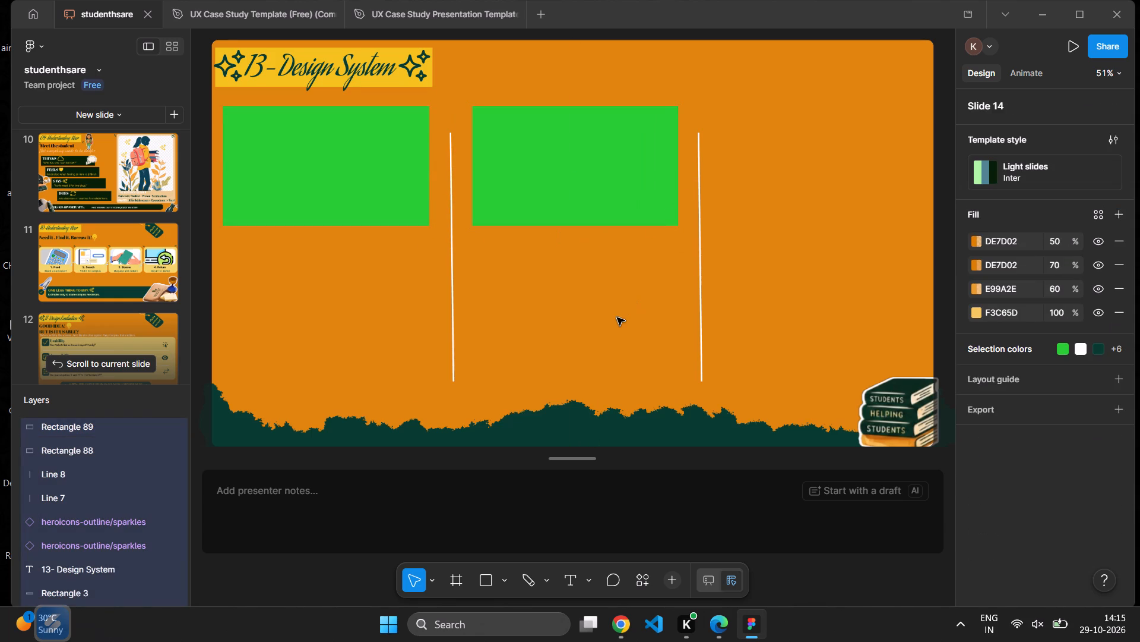
# Paste another copy of the green rectangle into the third column, at about X 1369, Y 175.
pyautogui.hotkey('ctrl', 'v')
pyautogui.moveTo(334, 187); pyautogui.dragTo(812, 204)
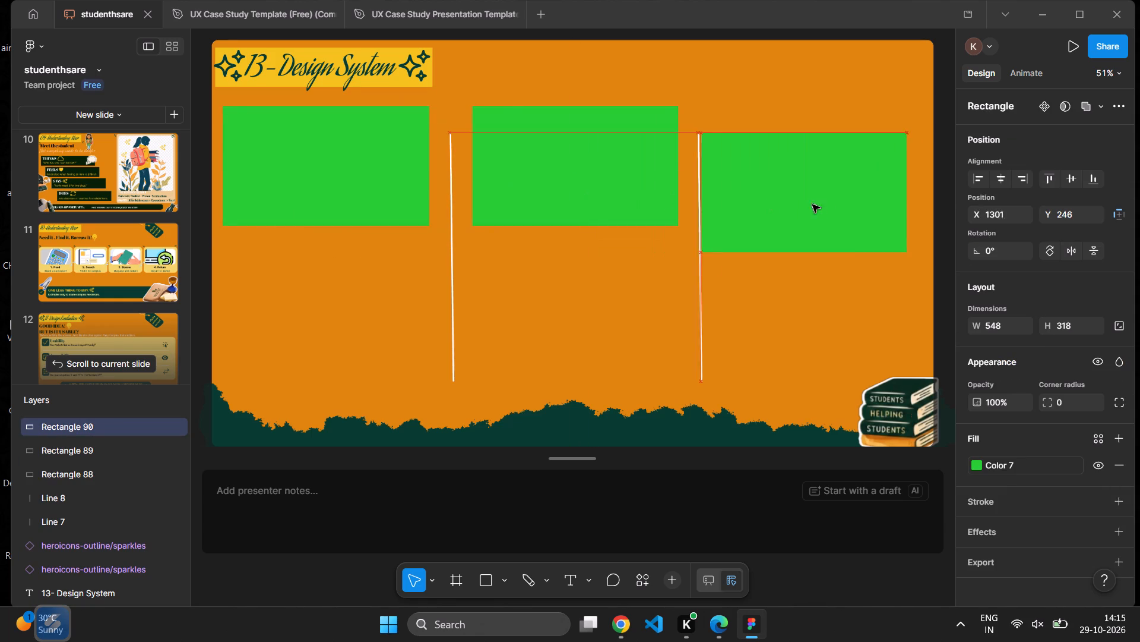
pyautogui.moveTo(812, 204); pyautogui.dragTo(825, 178)
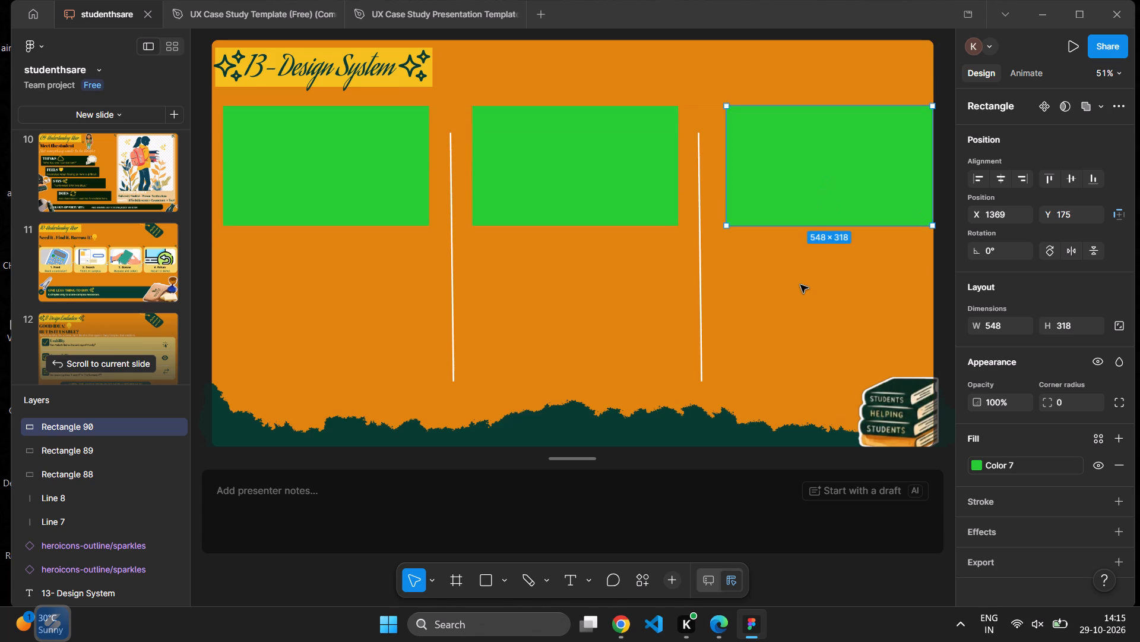
pyautogui.click(799, 289)
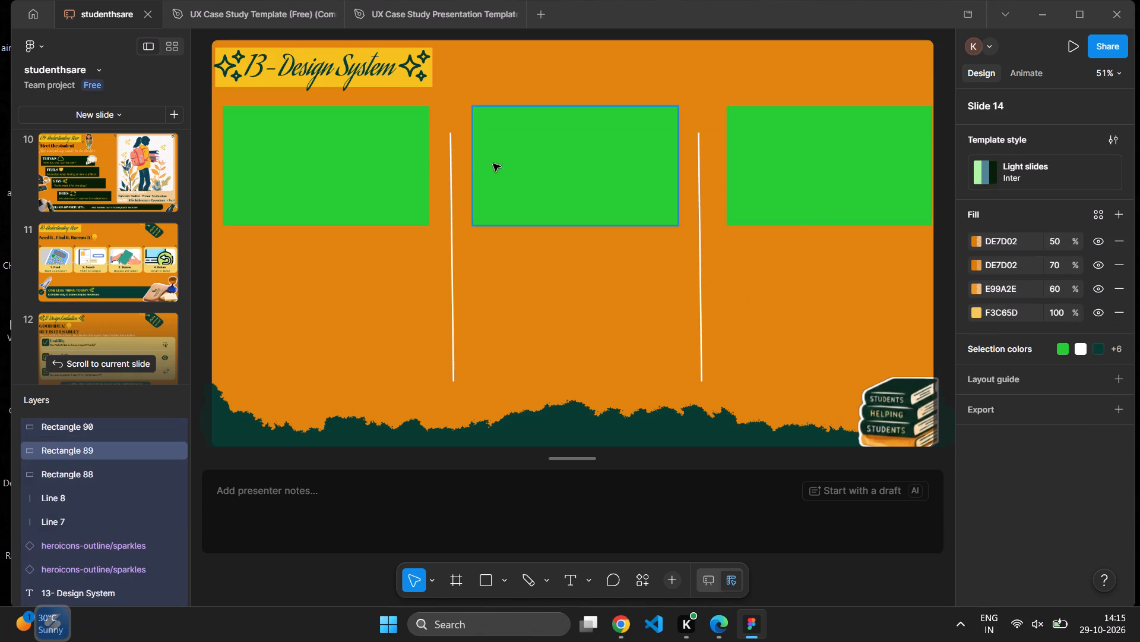
# Move the first divider up to about X 641, Y 175, then straighten it to vertical and extend it down to about 844 long.
pyautogui.moveTo(452, 183); pyautogui.dragTo(455, 156)
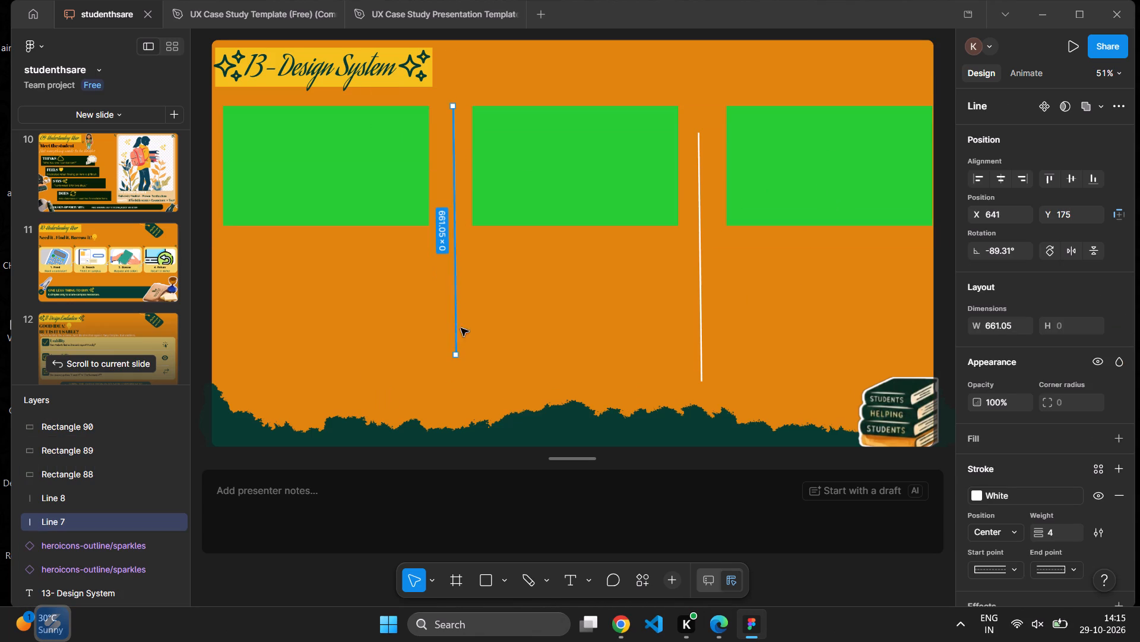
pyautogui.moveTo(455, 360); pyautogui.dragTo(460, 397)
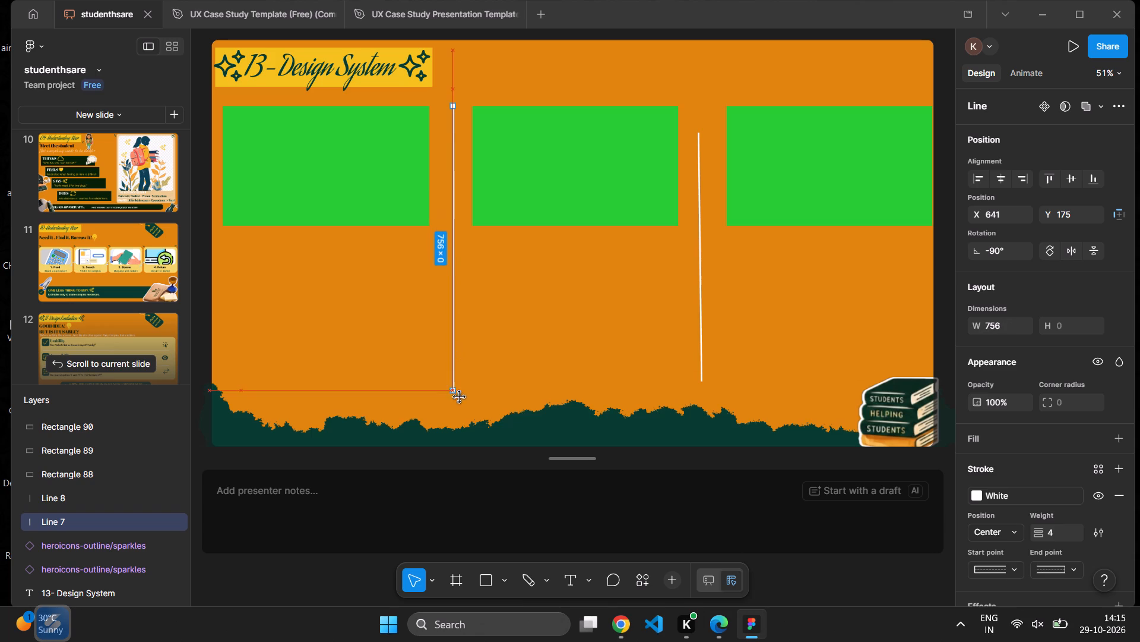
pyautogui.moveTo(460, 397); pyautogui.dragTo(459, 425)
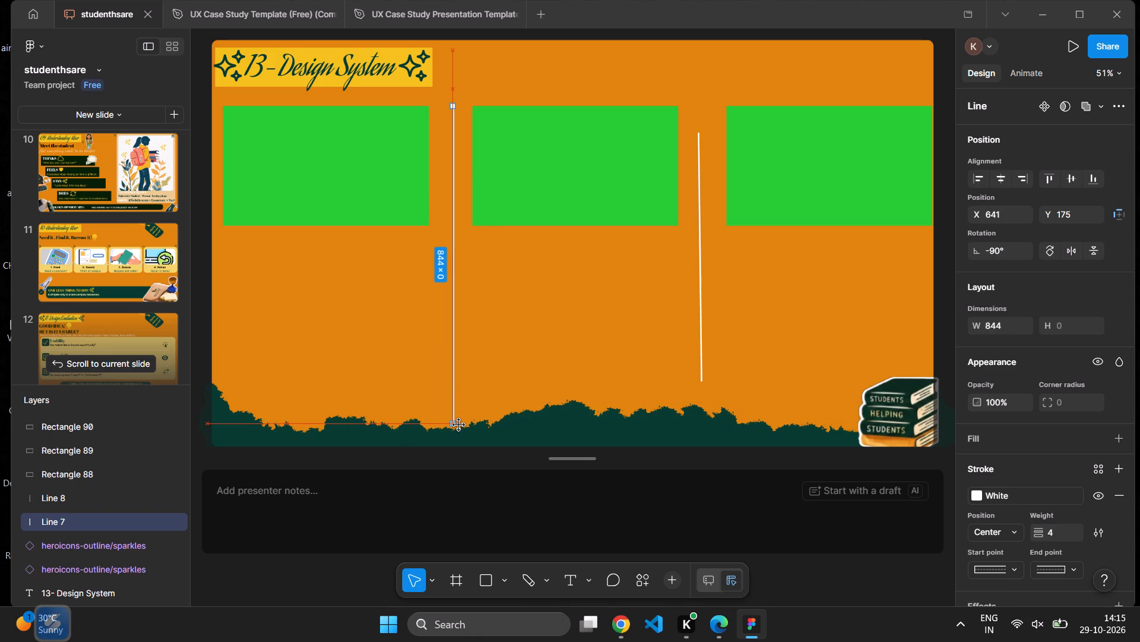
pyautogui.moveTo(459, 425); pyautogui.dragTo(458, 423)
pyautogui.click(548, 341)
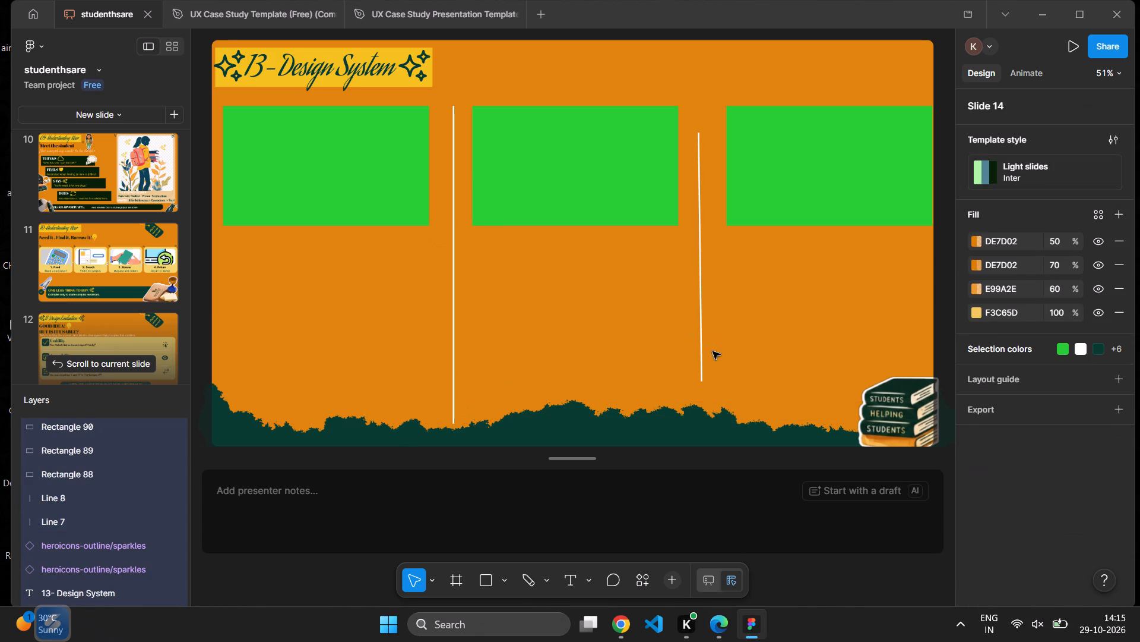
# Extend the second divider to about 835 long, with its top at about X 1298, Y 175, and straighten it to nearly vertical.
pyautogui.click(701, 351)
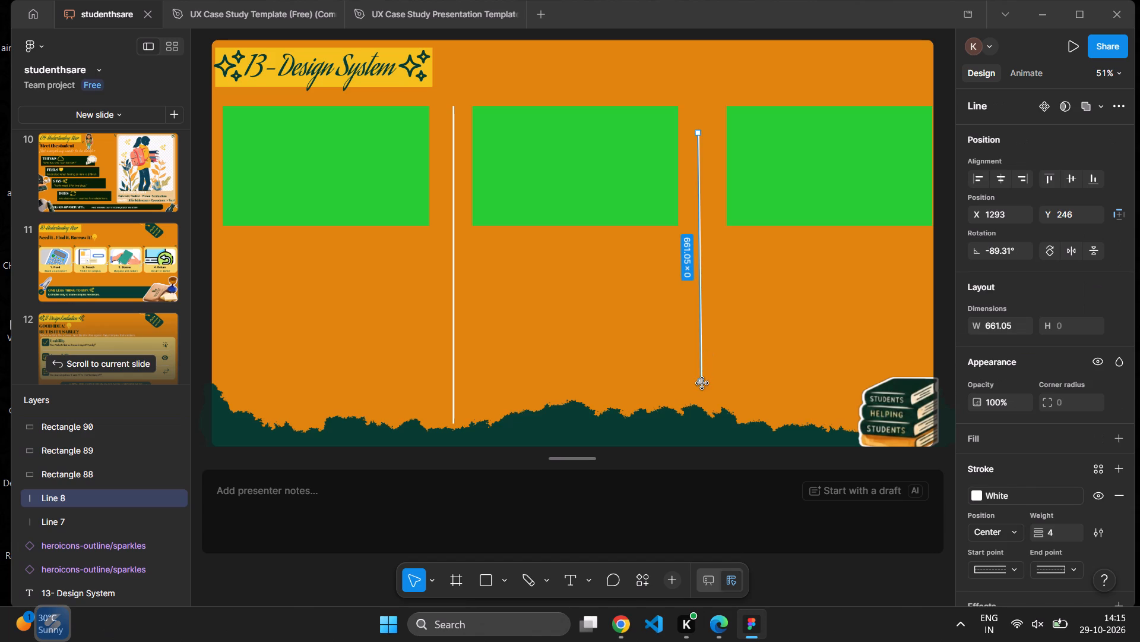
pyautogui.moveTo(702, 383); pyautogui.dragTo(700, 421)
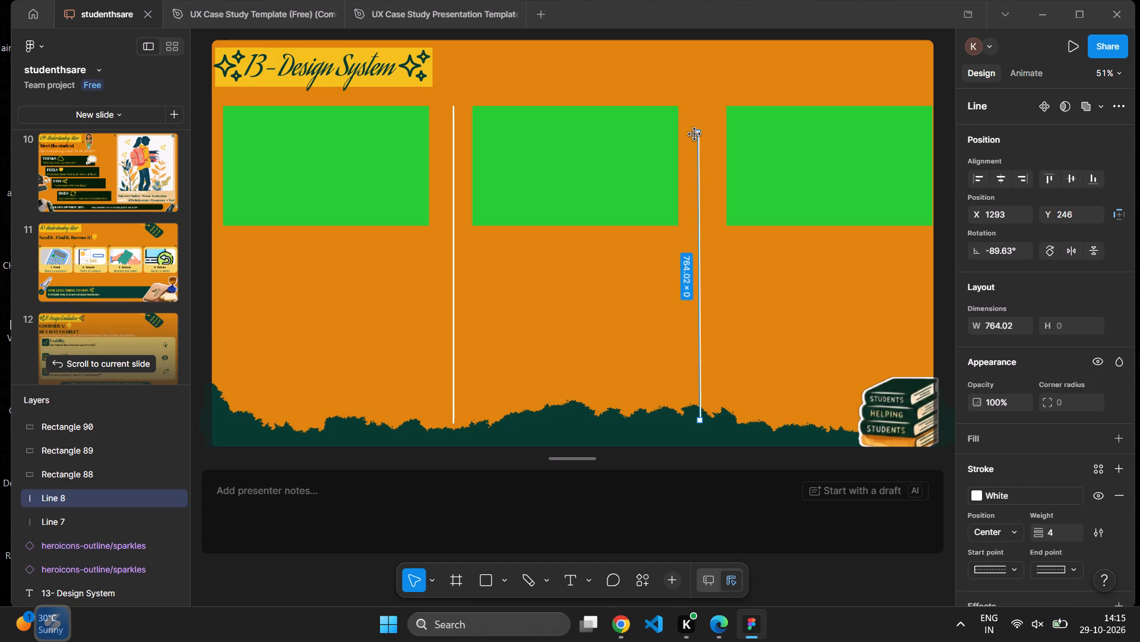
pyautogui.moveTo(698, 134); pyautogui.dragTo(698, 126)
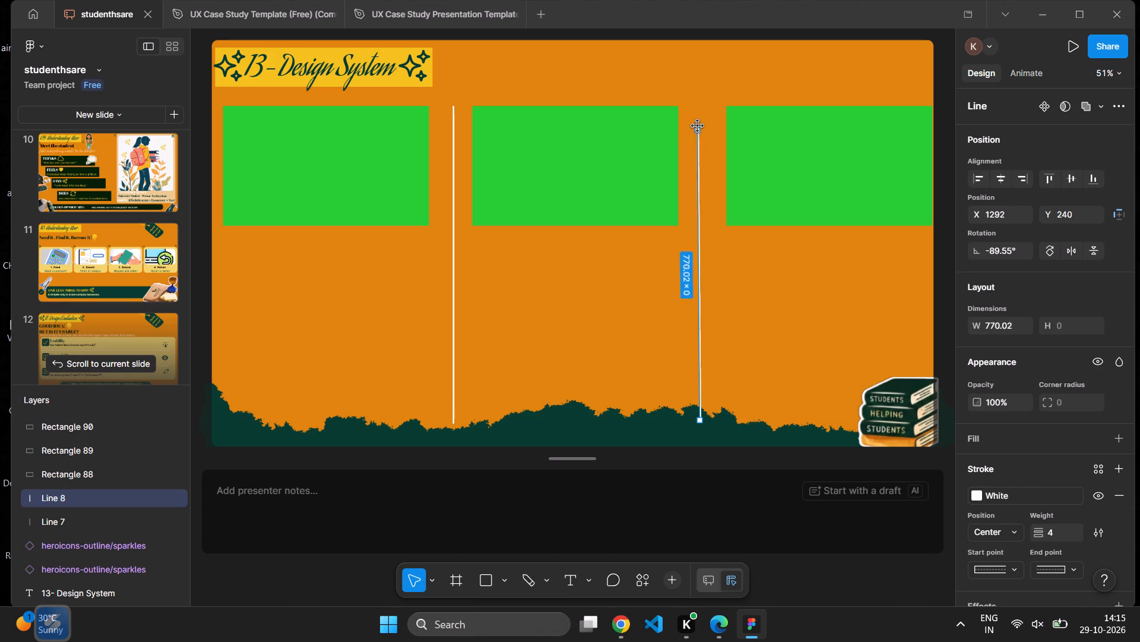
pyautogui.moveTo(698, 126); pyautogui.dragTo(701, 110)
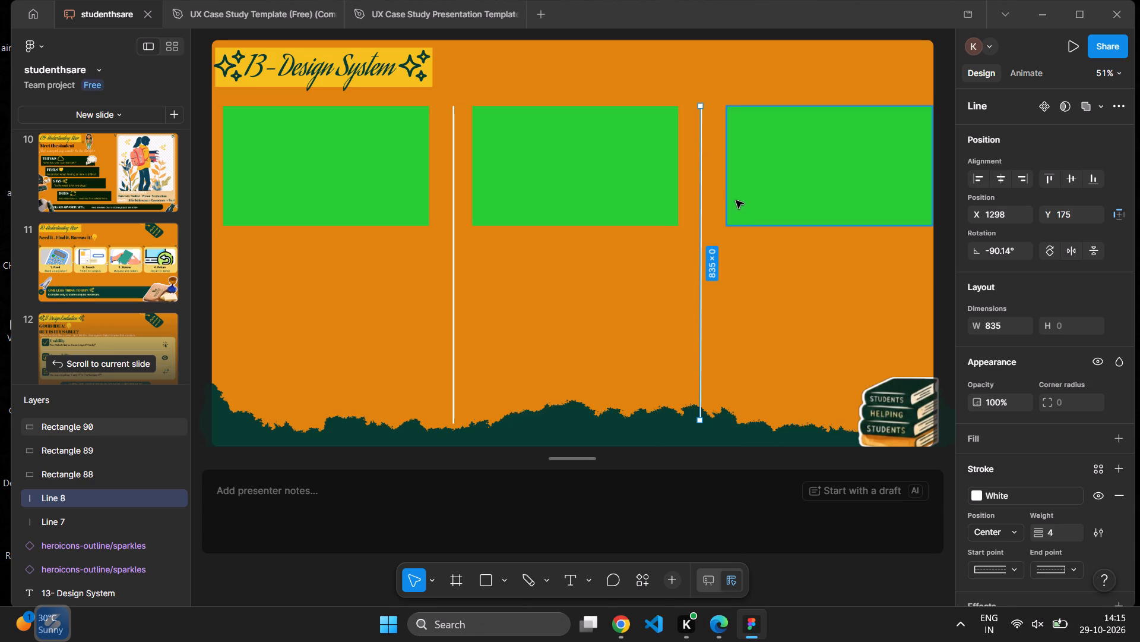
pyautogui.click(752, 301)
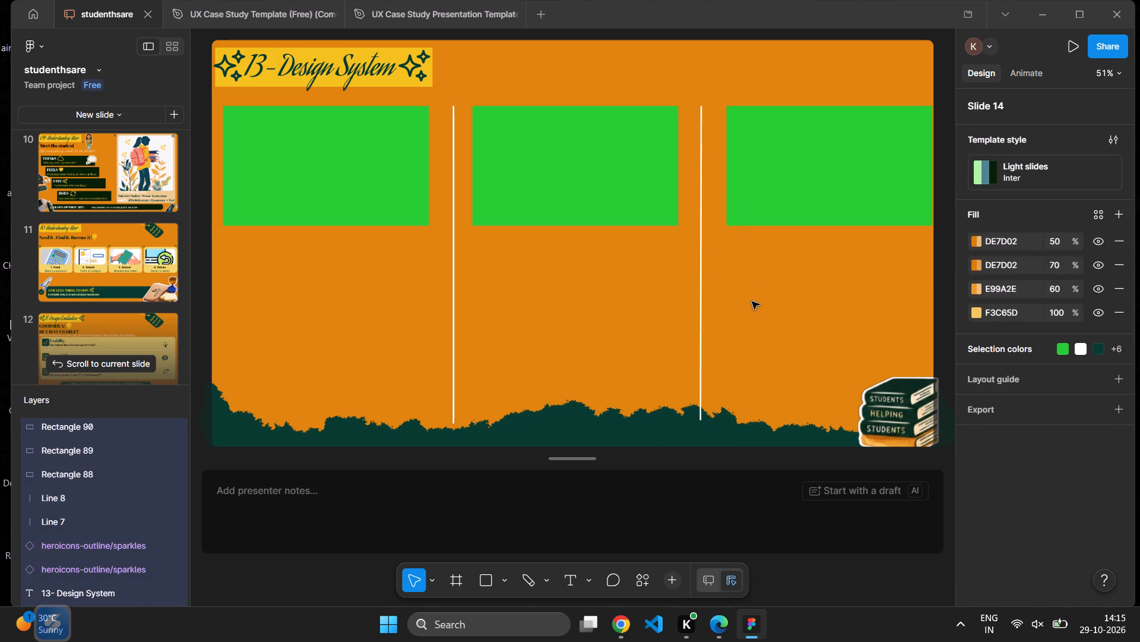
# Shift the third column's green rectangle toward the second divider, to about X 1337, Y 175.
pyautogui.moveTo(878, 166); pyautogui.dragTo(873, 169)
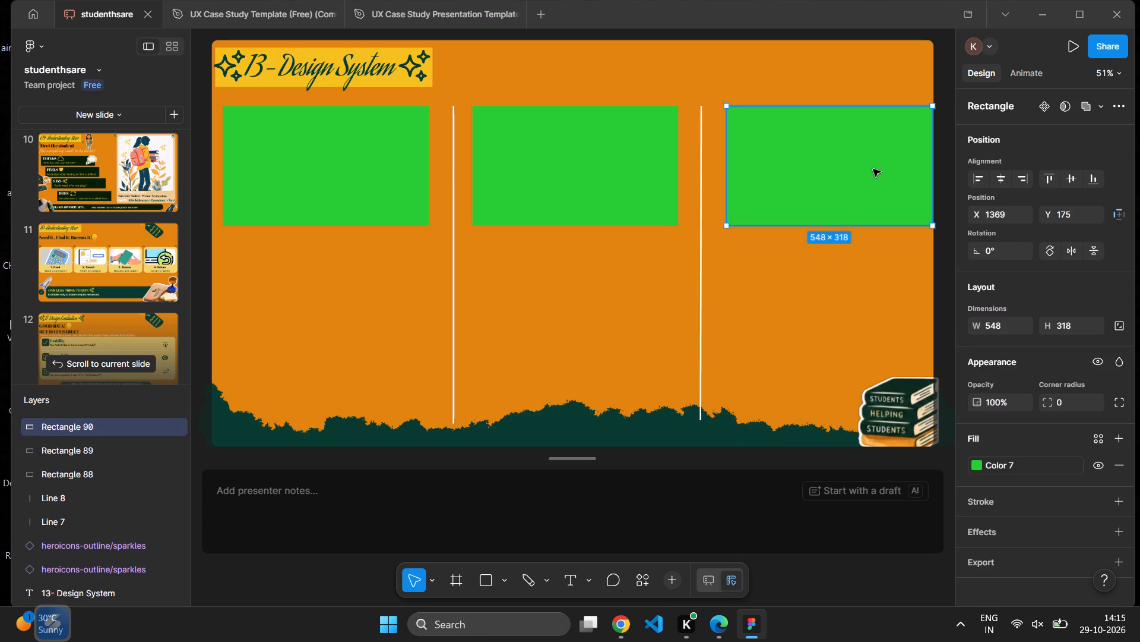
pyautogui.moveTo(873, 169); pyautogui.dragTo(869, 168)
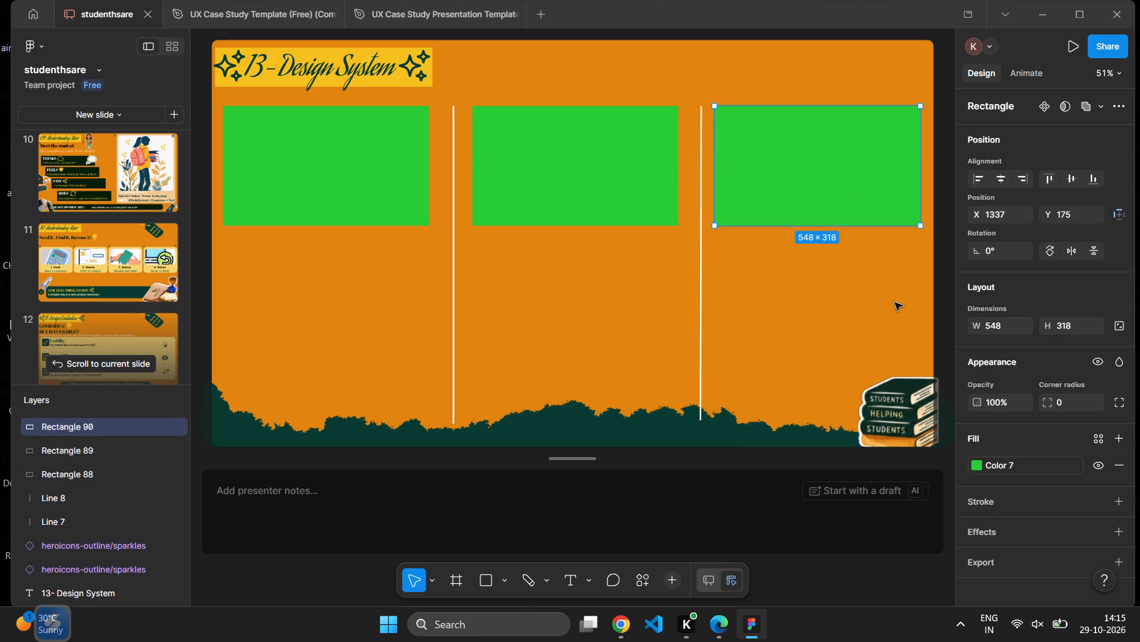
pyautogui.click(895, 303)
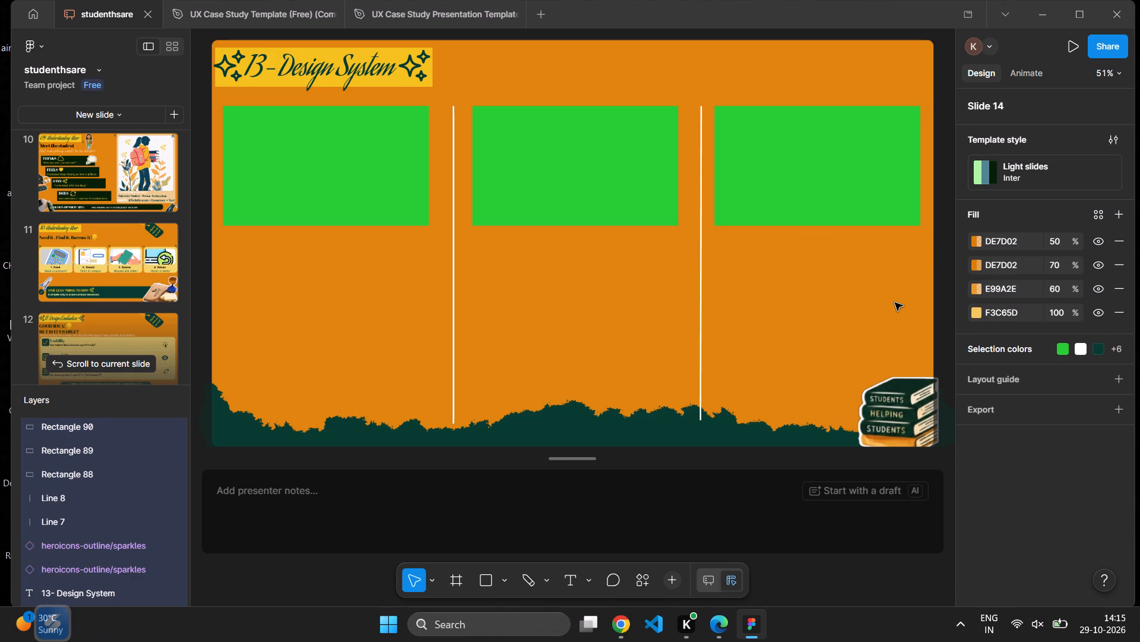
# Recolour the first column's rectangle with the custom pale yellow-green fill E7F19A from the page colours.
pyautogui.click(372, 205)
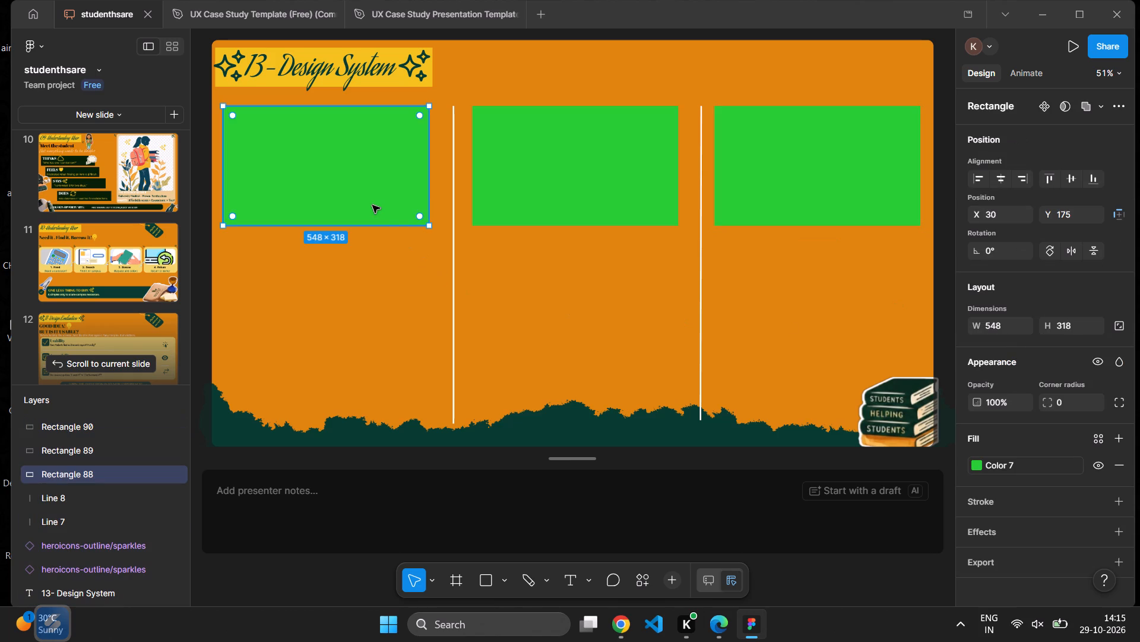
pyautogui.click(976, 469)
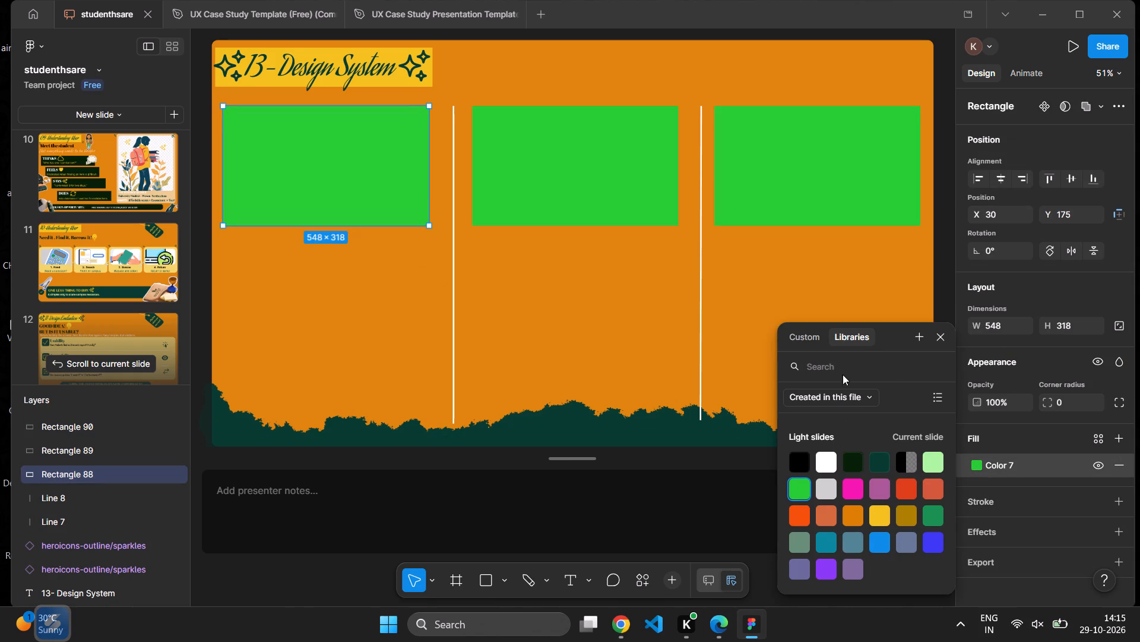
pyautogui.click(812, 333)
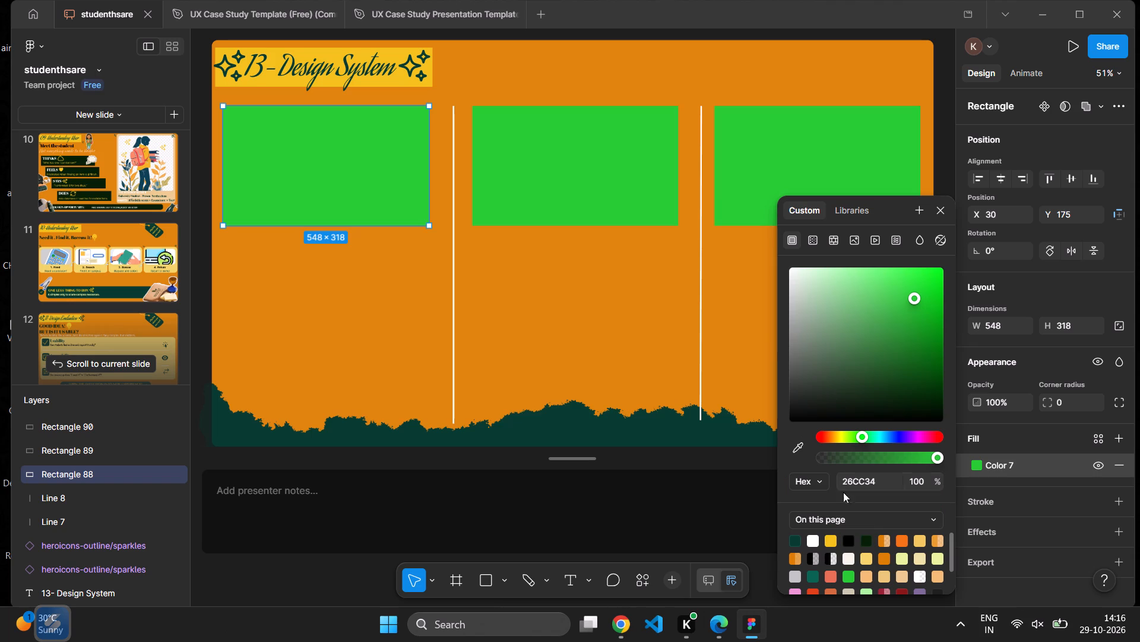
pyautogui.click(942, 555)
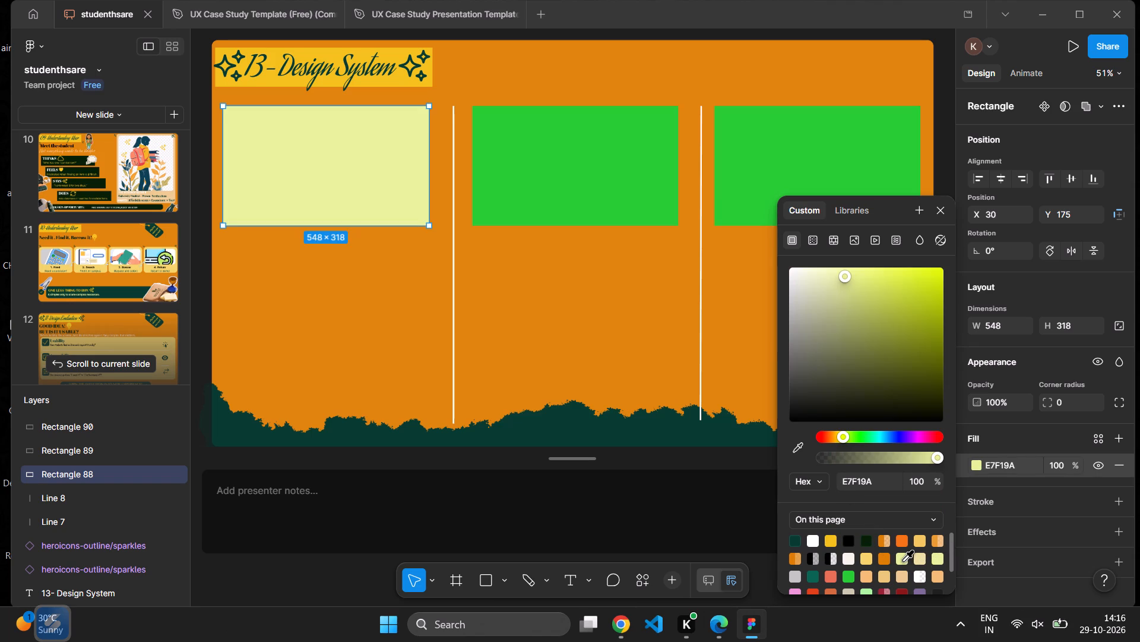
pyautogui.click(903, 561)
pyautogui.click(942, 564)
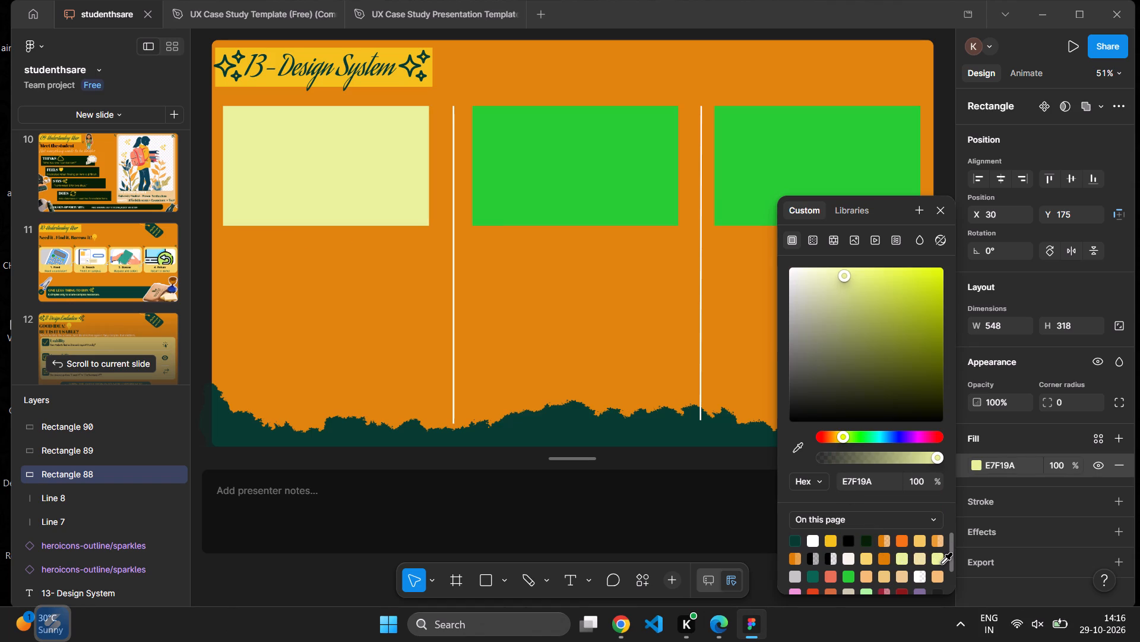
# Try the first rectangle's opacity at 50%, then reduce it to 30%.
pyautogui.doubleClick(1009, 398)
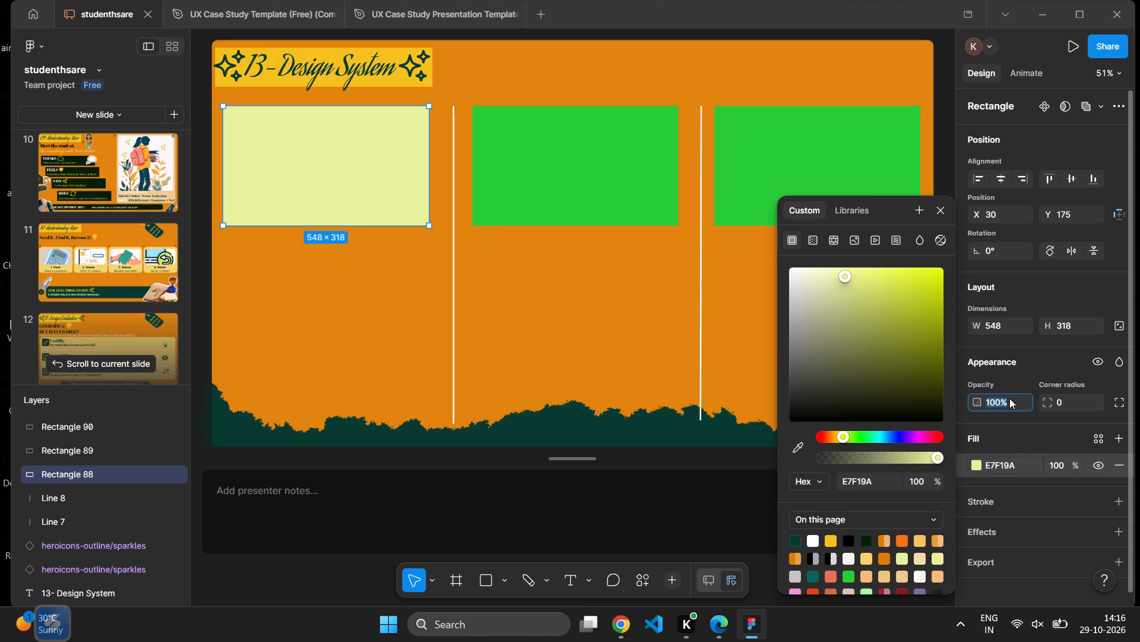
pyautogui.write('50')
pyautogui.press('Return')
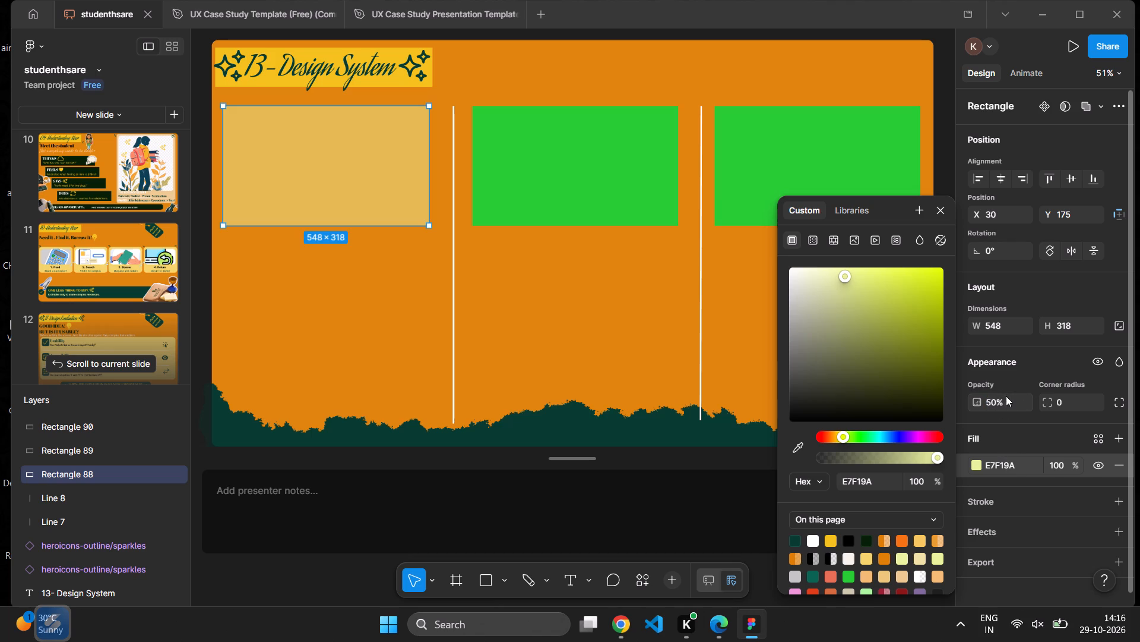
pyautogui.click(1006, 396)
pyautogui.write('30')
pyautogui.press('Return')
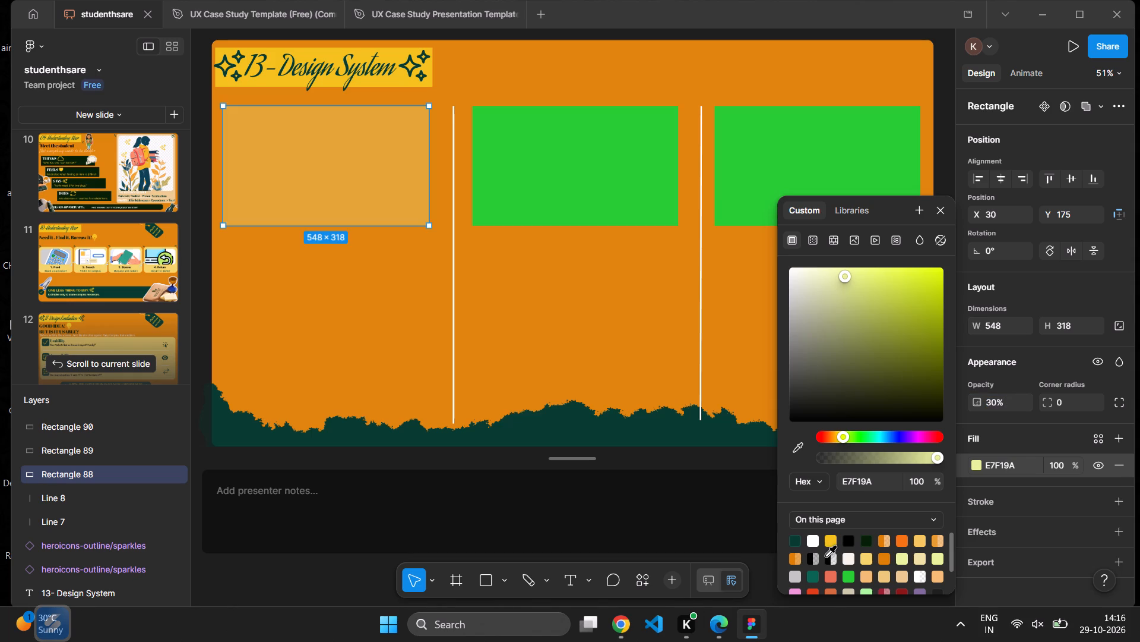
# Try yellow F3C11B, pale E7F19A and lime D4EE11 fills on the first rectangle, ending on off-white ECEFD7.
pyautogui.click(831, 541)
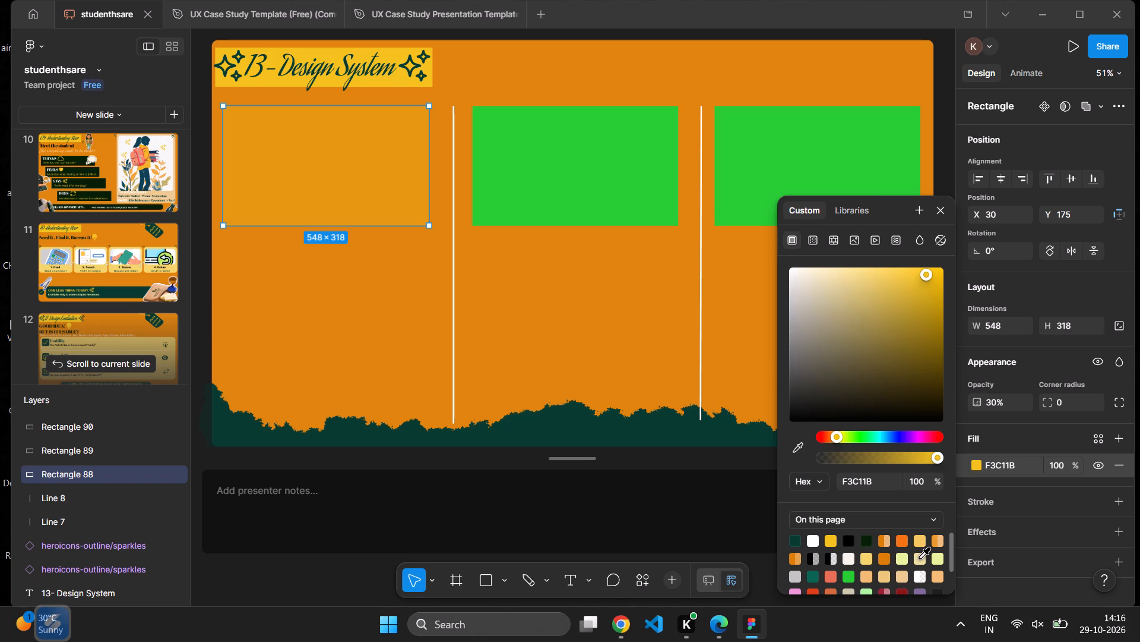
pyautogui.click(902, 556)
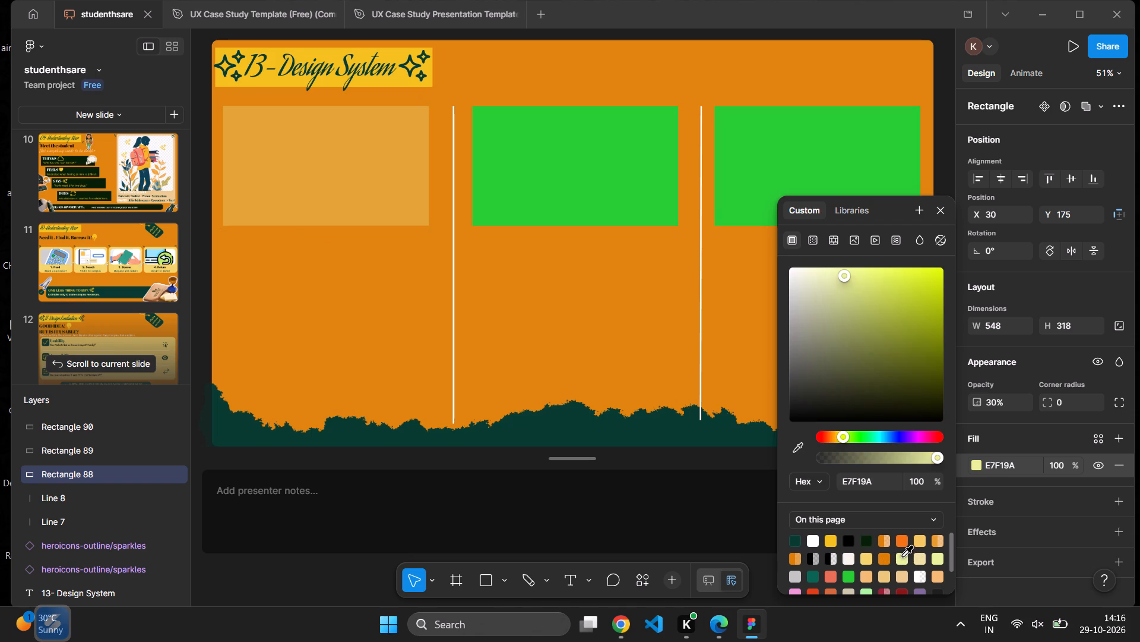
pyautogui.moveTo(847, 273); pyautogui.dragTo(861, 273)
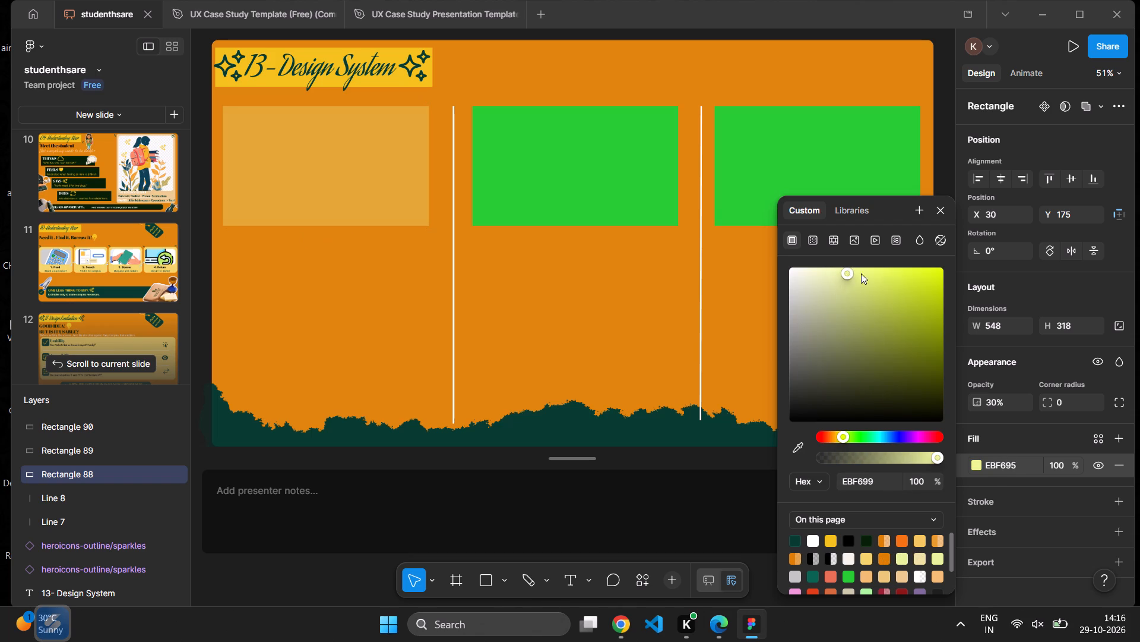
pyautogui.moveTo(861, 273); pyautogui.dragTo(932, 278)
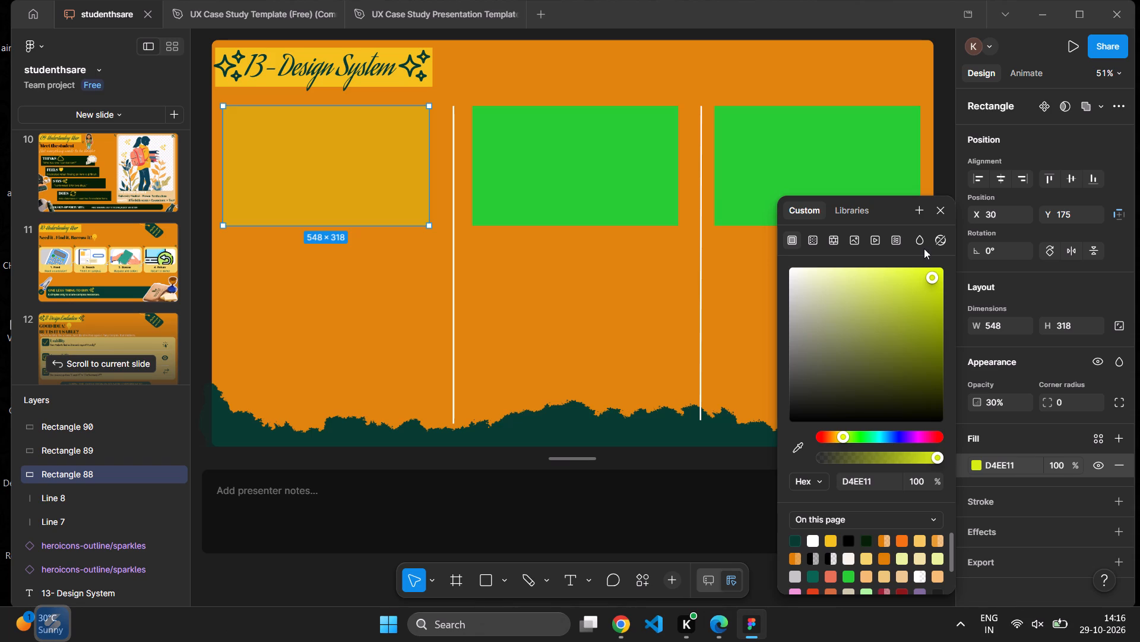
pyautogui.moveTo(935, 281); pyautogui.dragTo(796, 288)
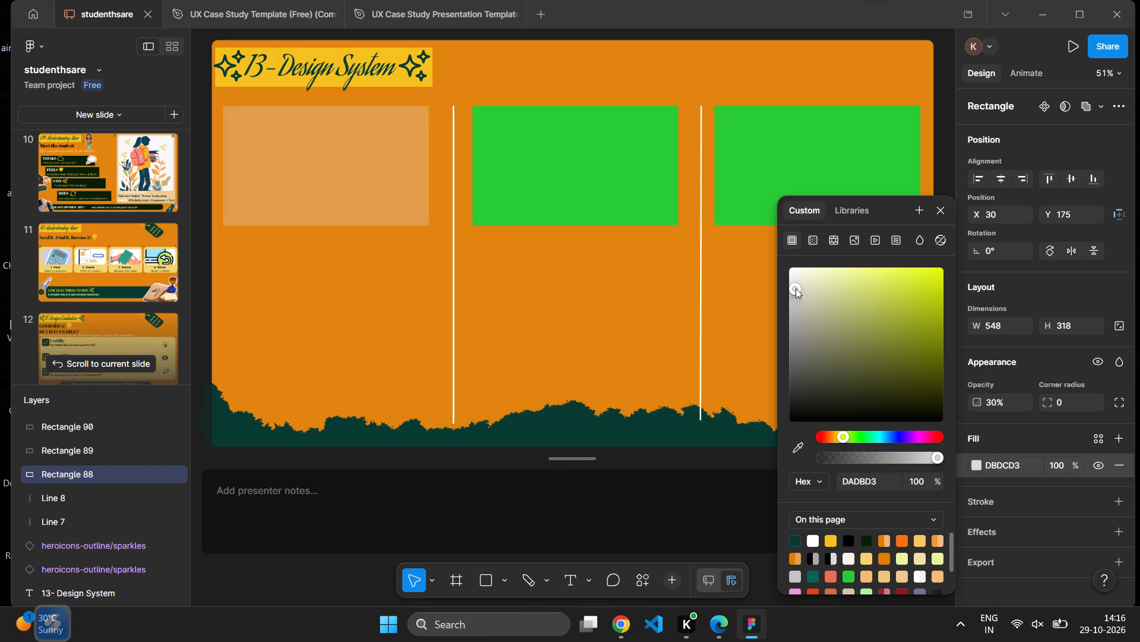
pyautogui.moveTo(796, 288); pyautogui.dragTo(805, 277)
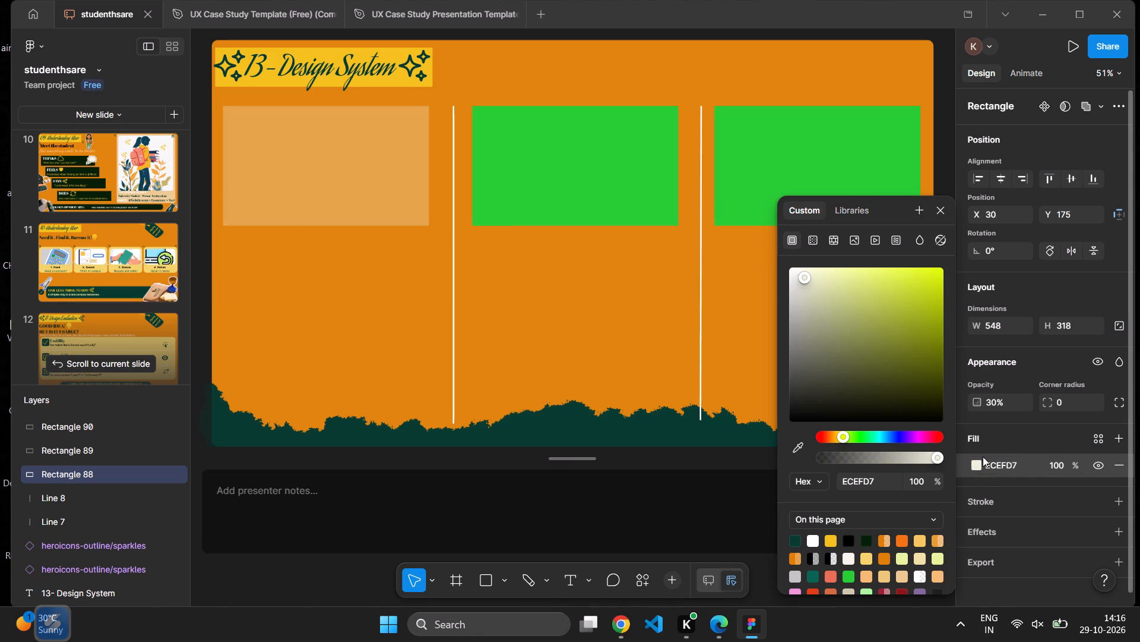
# Set the first rectangle's opacity to 50%.
pyautogui.tripleClick(1004, 401)
pyautogui.write('50')
pyautogui.press('Return')
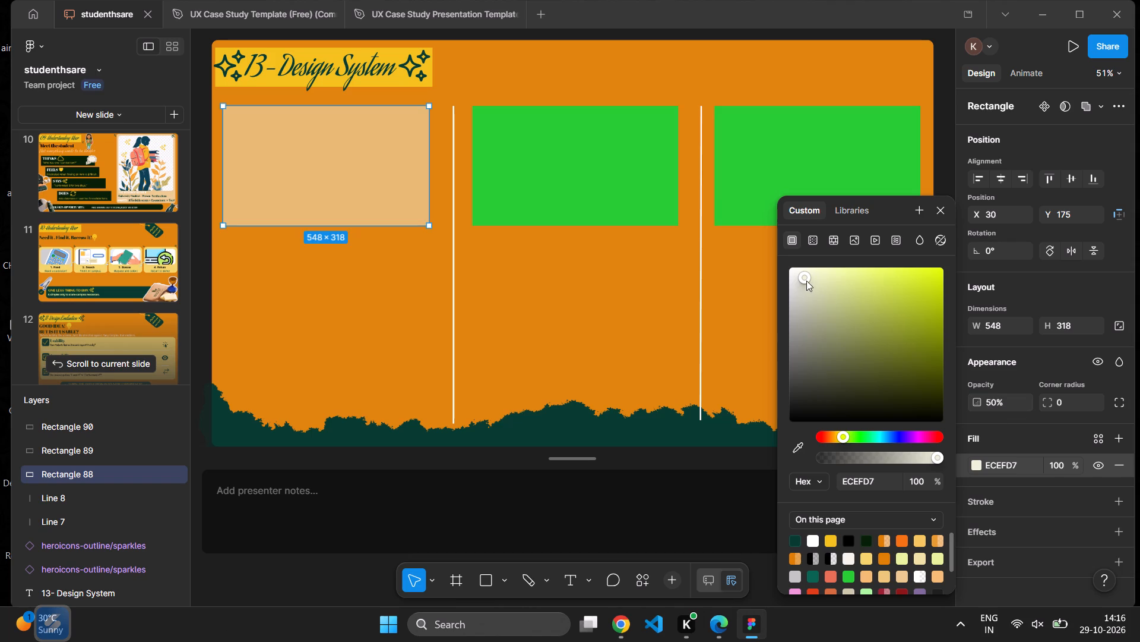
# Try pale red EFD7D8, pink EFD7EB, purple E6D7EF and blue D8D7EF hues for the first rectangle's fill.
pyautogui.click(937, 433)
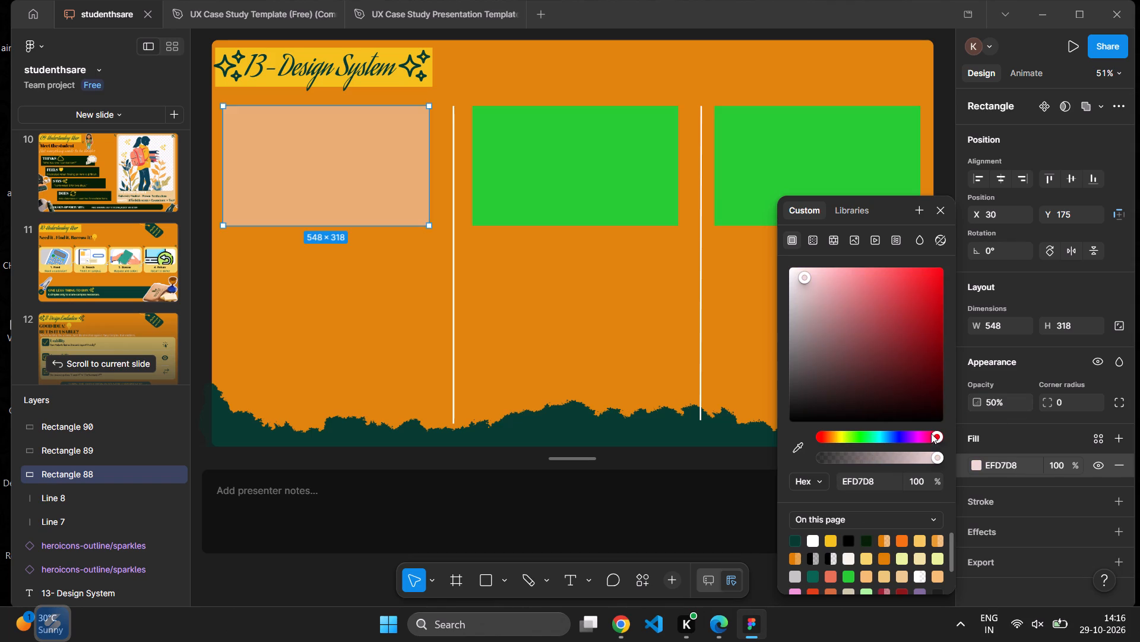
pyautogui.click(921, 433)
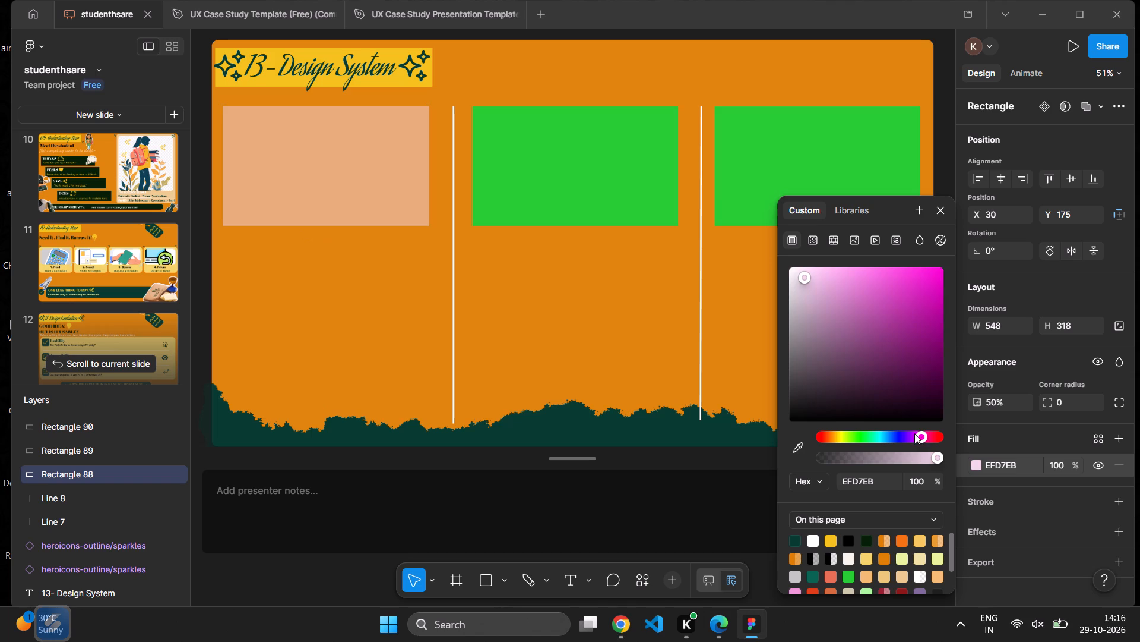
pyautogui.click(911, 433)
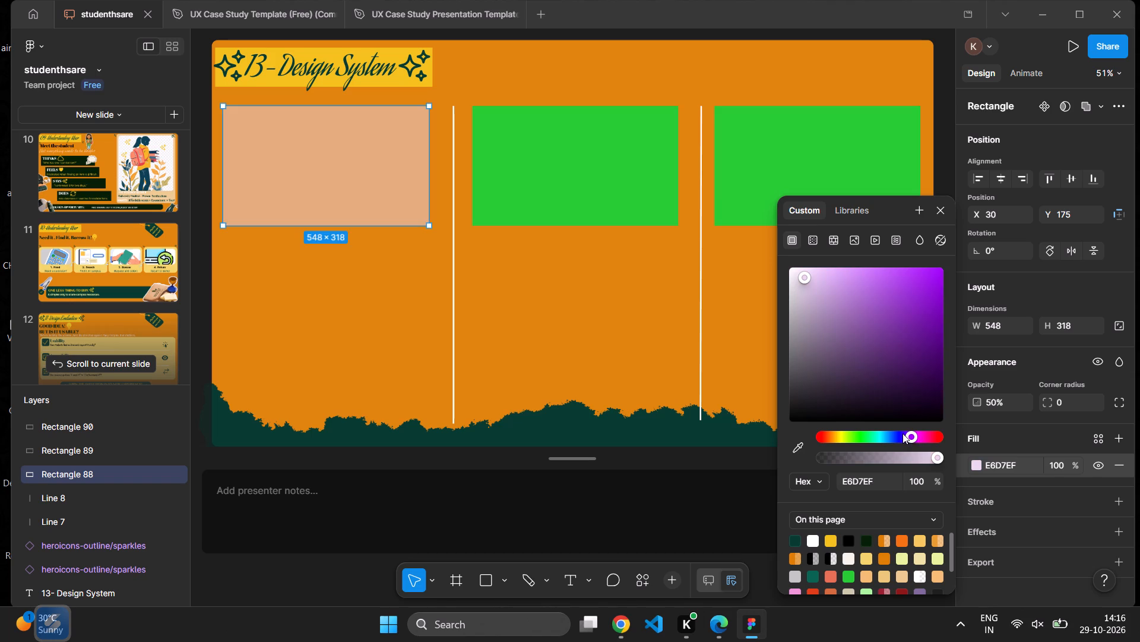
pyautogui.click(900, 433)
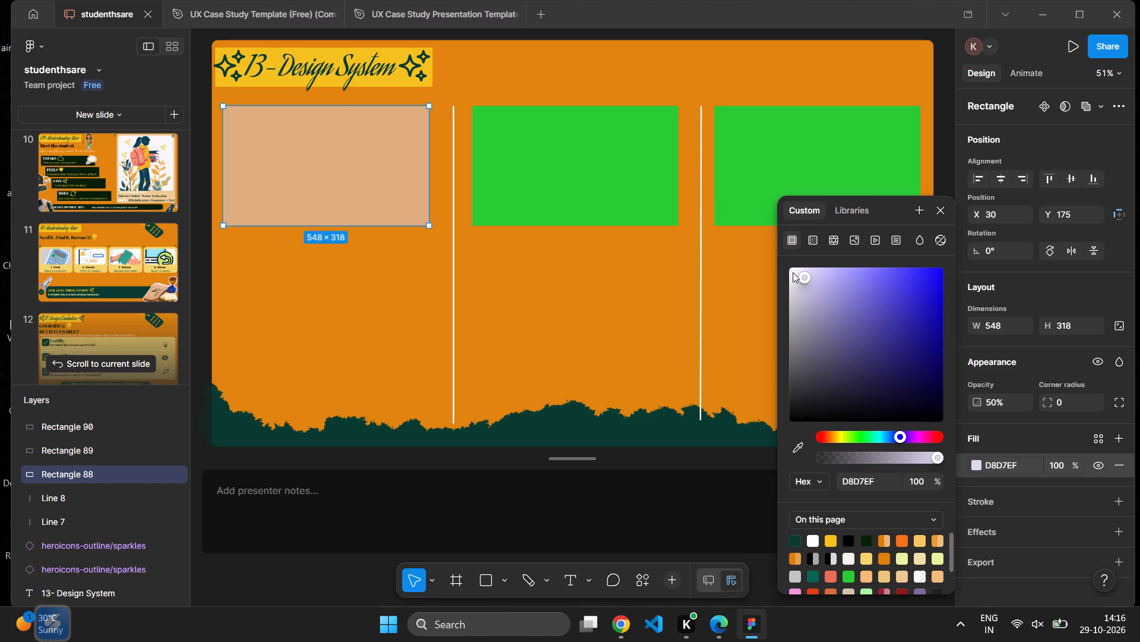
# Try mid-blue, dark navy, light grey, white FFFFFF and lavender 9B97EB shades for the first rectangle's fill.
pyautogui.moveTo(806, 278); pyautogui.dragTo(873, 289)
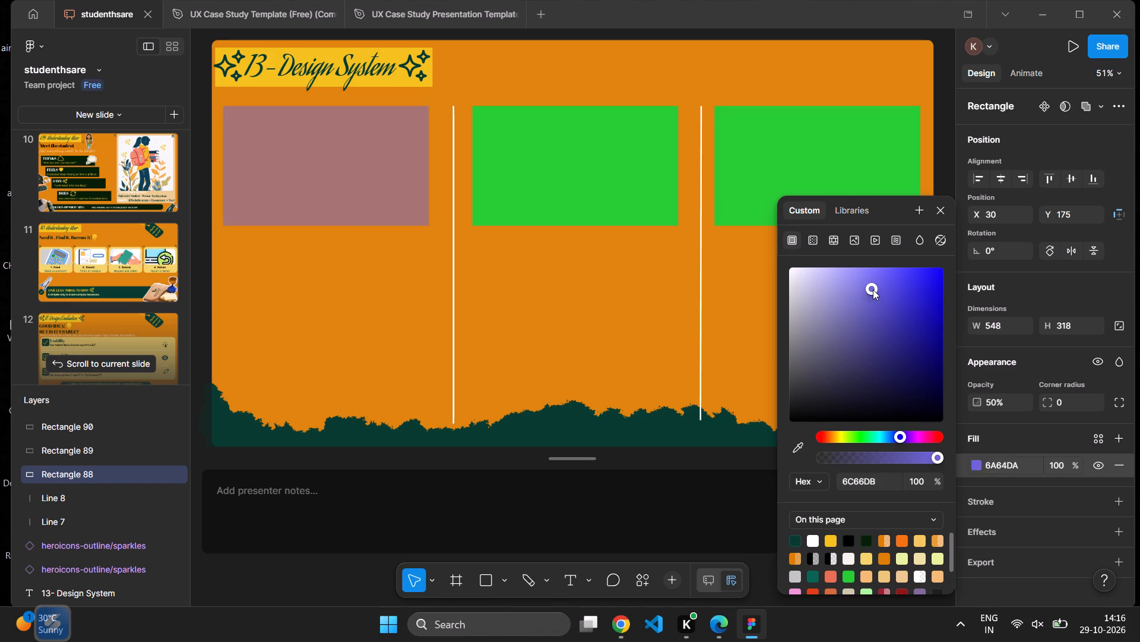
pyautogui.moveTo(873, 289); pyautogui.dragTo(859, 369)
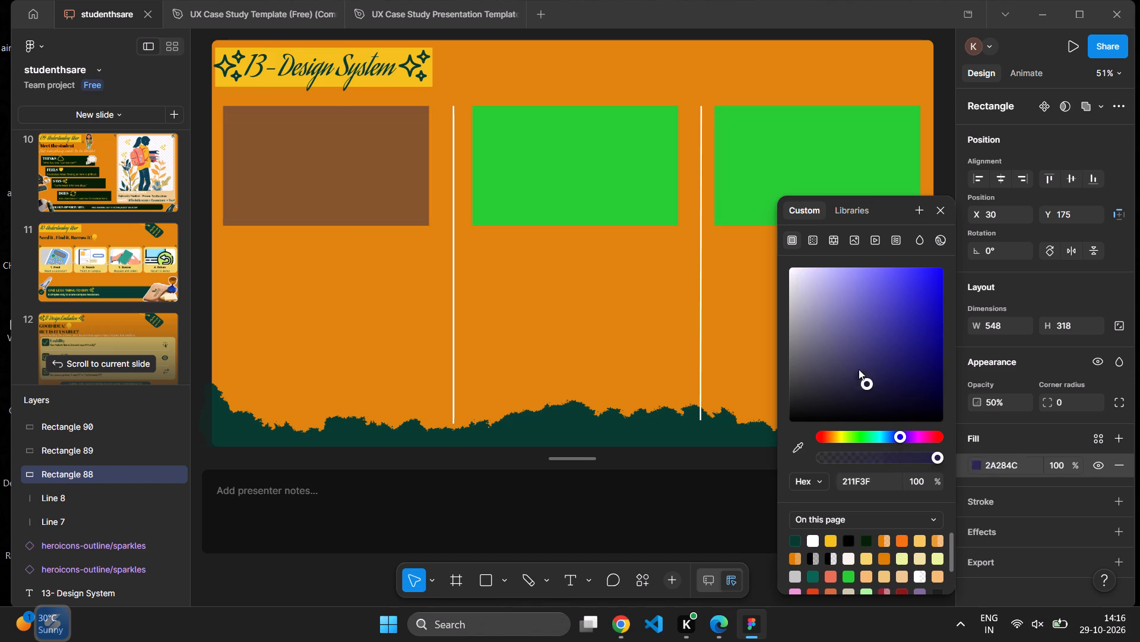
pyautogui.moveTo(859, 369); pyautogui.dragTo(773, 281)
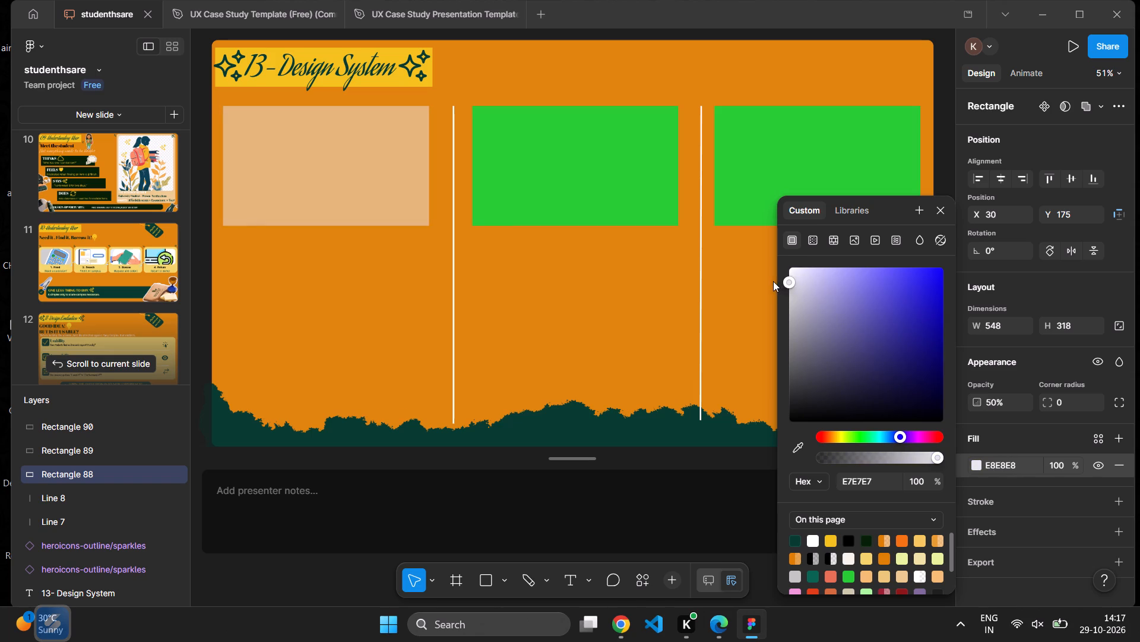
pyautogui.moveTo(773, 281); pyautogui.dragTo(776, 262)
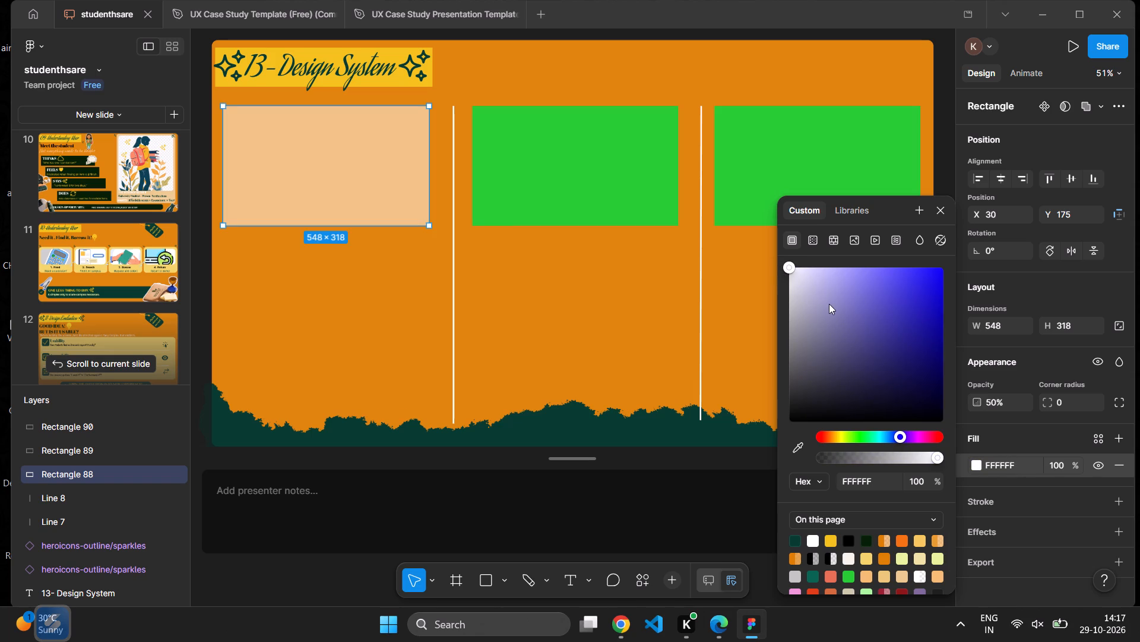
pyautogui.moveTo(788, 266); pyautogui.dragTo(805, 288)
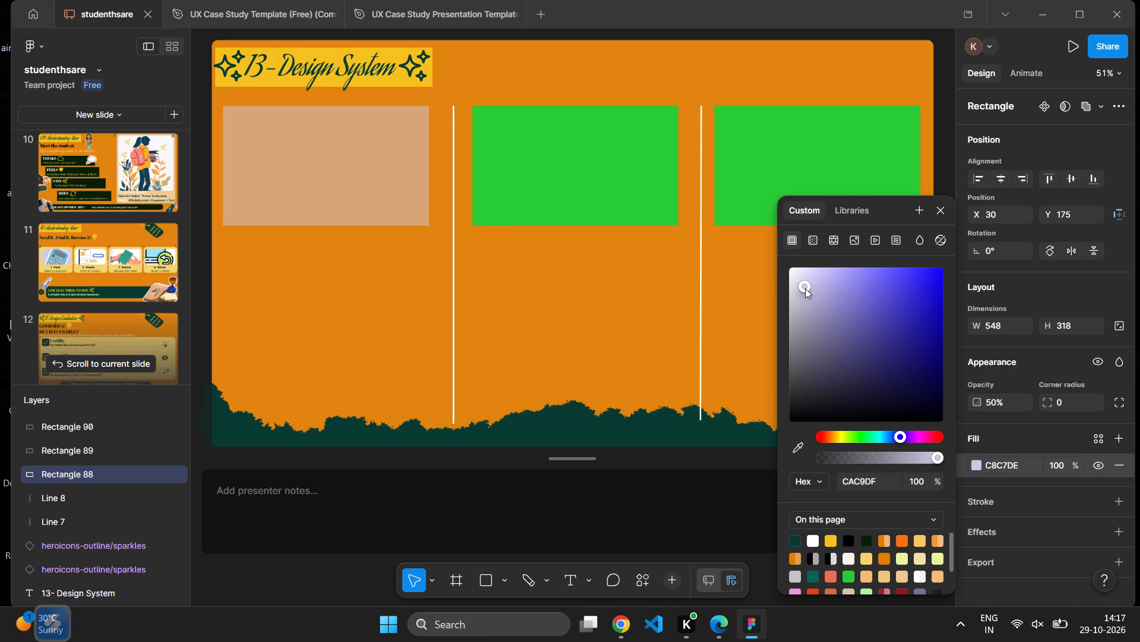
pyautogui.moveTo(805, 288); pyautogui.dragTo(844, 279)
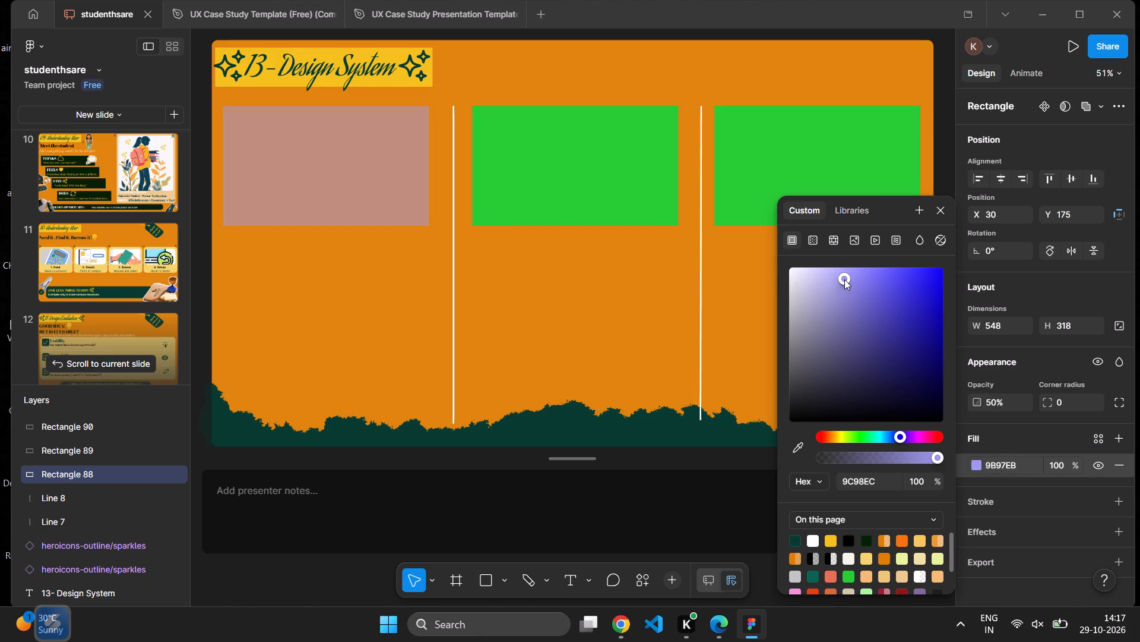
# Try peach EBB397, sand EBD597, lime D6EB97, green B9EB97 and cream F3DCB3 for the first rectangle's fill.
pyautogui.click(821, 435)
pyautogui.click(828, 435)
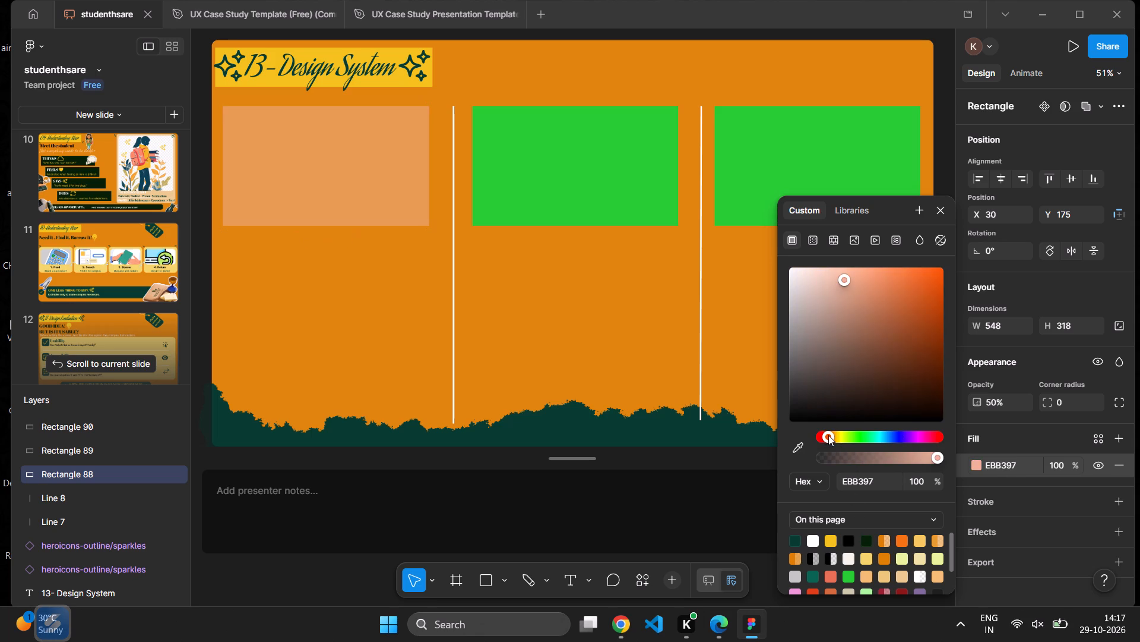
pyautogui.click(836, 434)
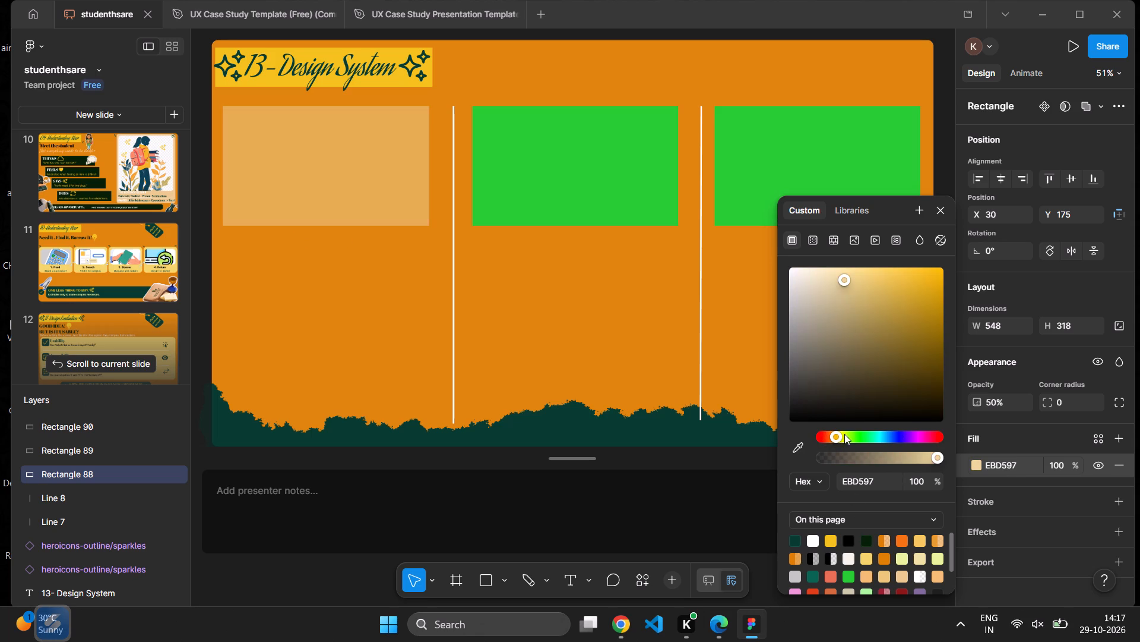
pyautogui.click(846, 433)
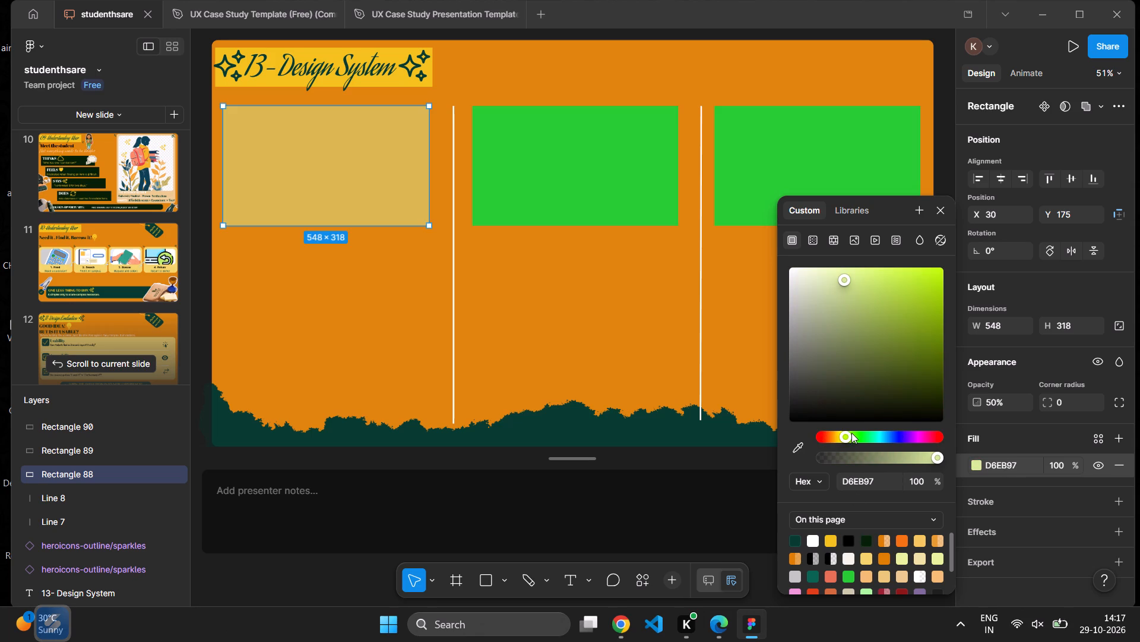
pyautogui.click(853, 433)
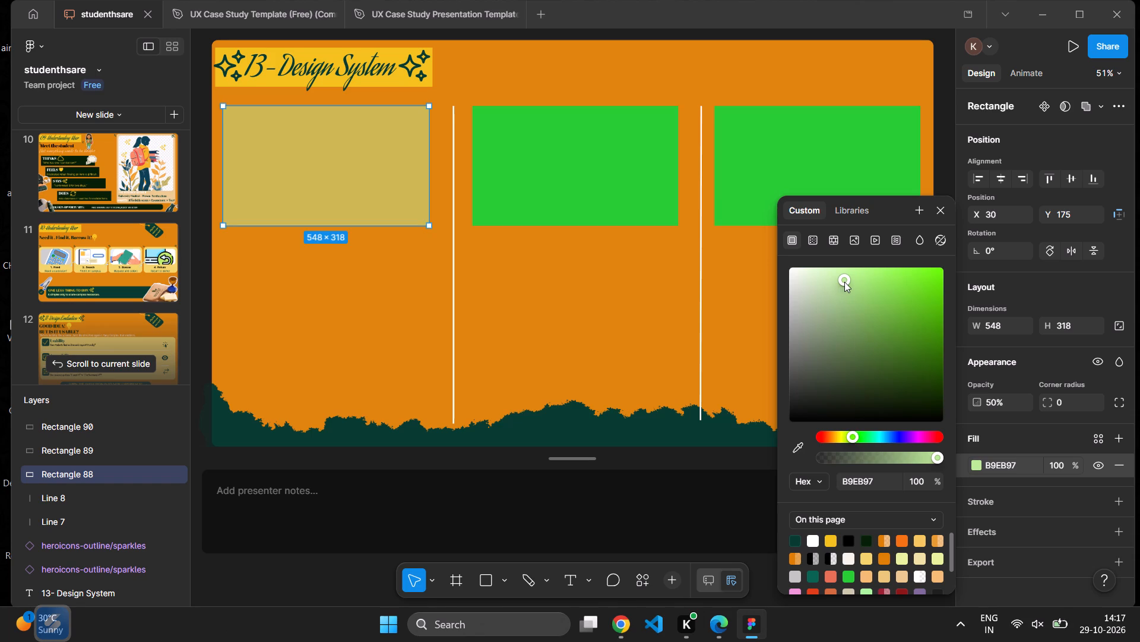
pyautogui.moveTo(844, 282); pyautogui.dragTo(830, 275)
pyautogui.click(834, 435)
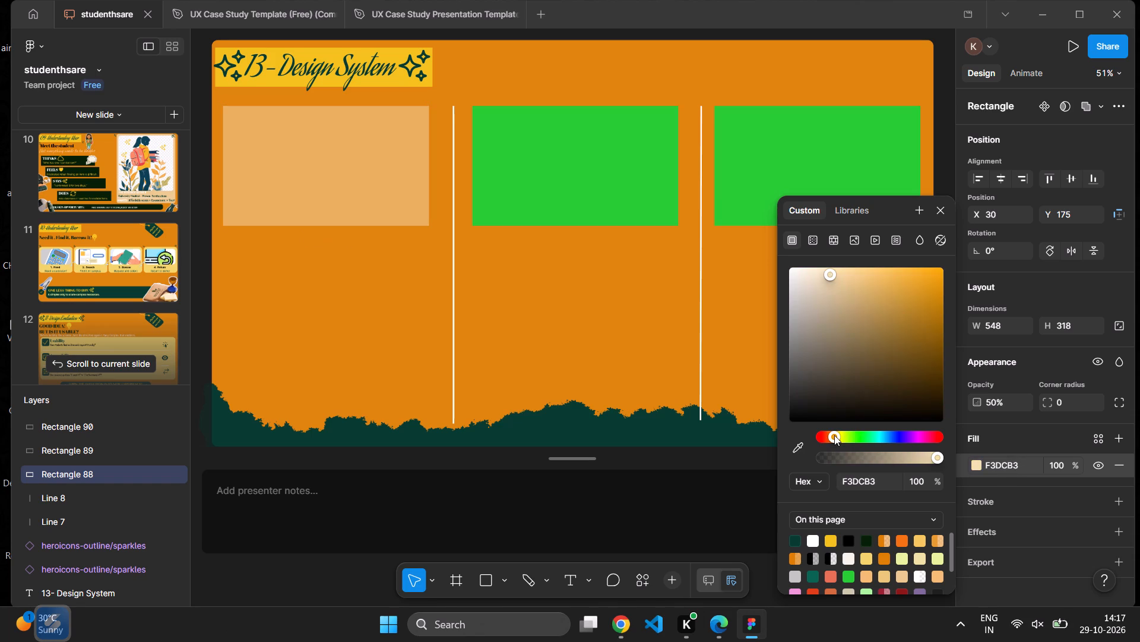
# Apply the page's pale yellow-green E7F19A to the first rectangle and set its opacity to 80%.
pyautogui.click(936, 561)
pyautogui.tripleClick(1011, 396)
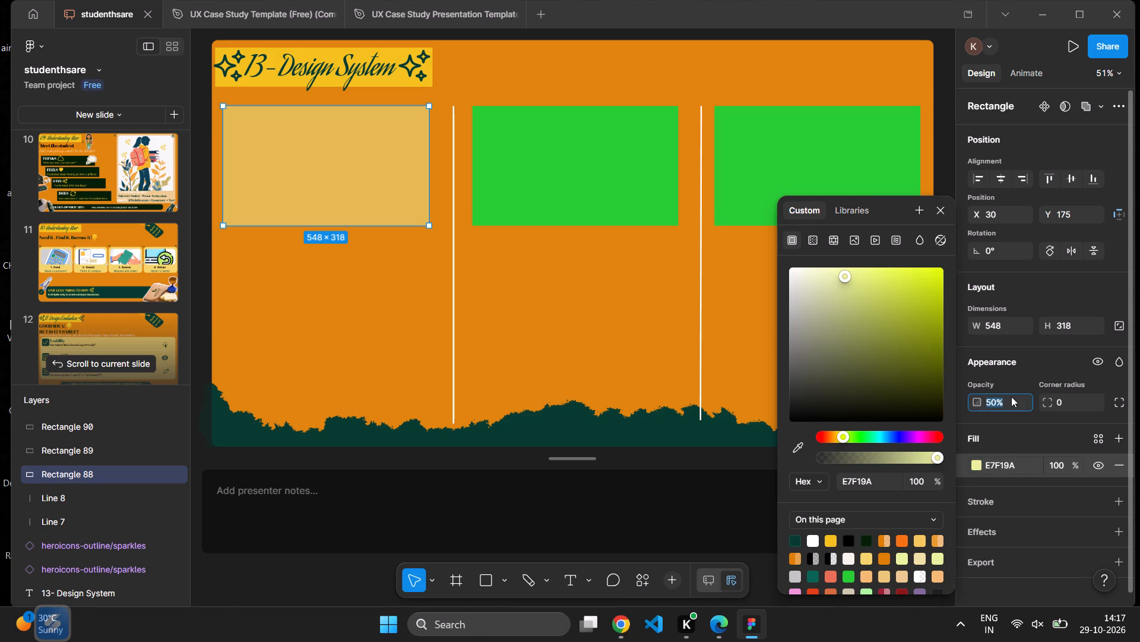
pyautogui.write('80')
pyautogui.press('Return')
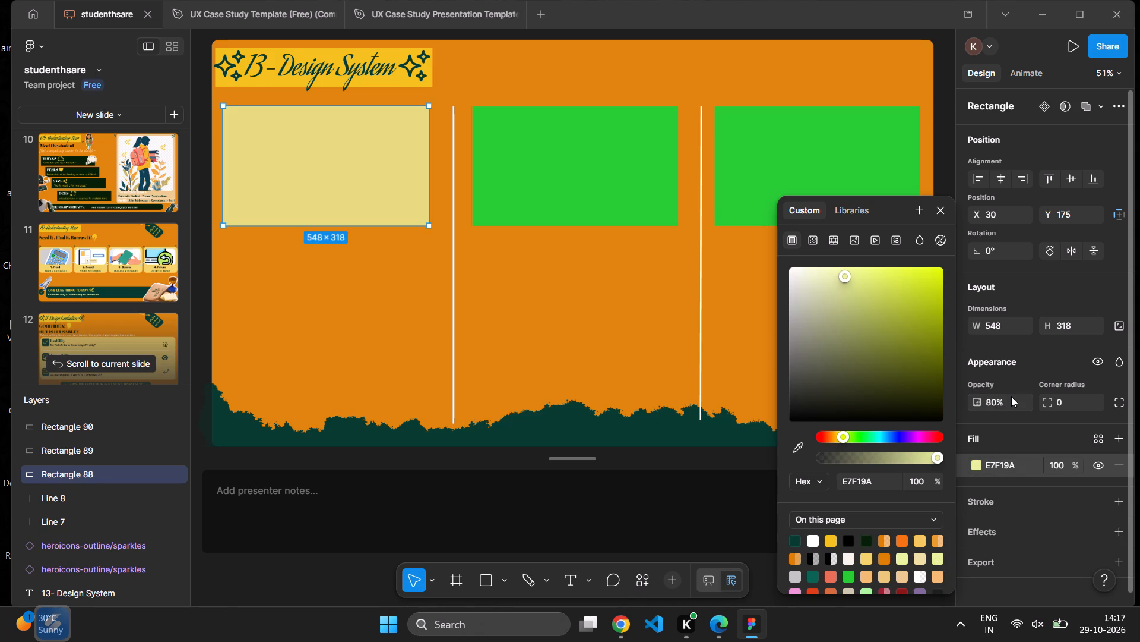
# Compare page swatches and the hues F1DD9A and DDF19A on the first rectangle, then set its fill to pale yellow F1F09A.
pyautogui.click(940, 559)
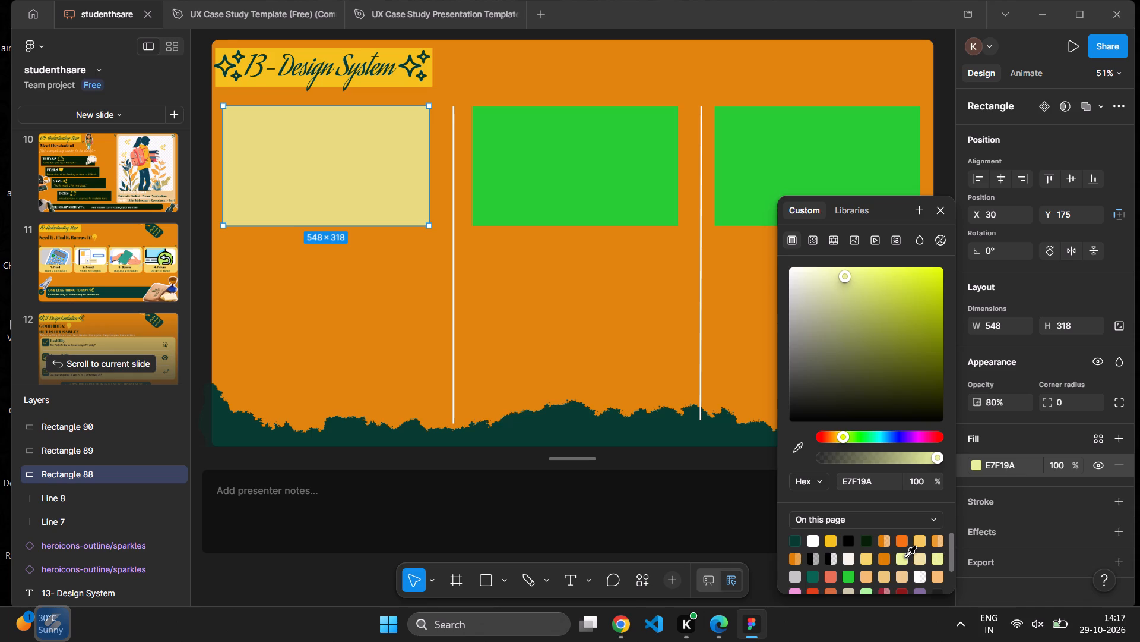
pyautogui.click(905, 557)
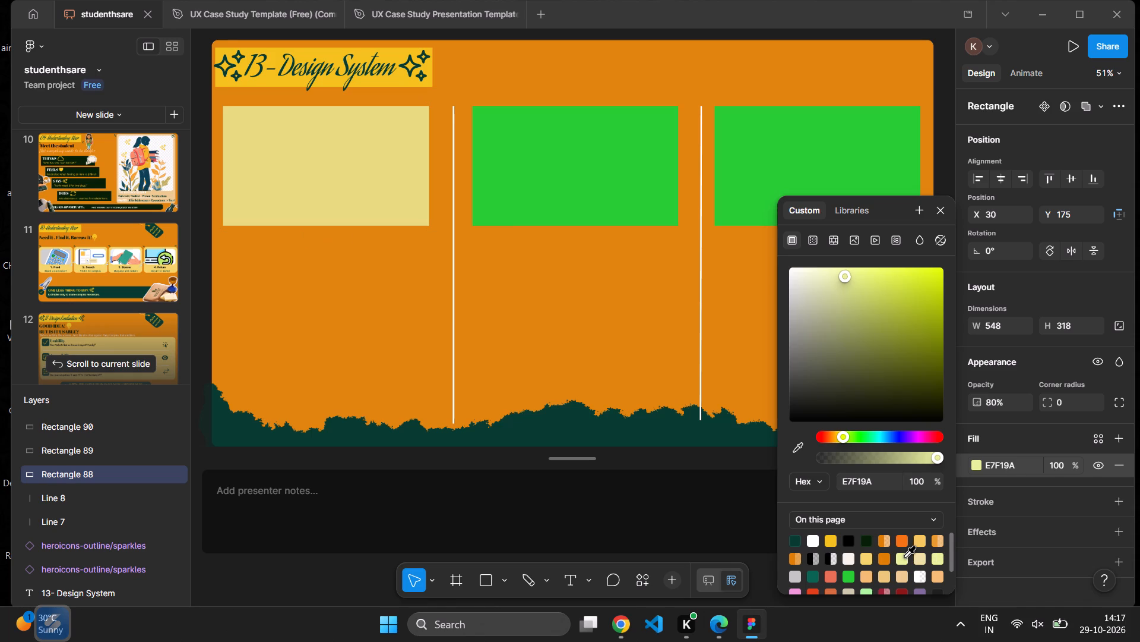
pyautogui.scroll(-1, 902, 566)
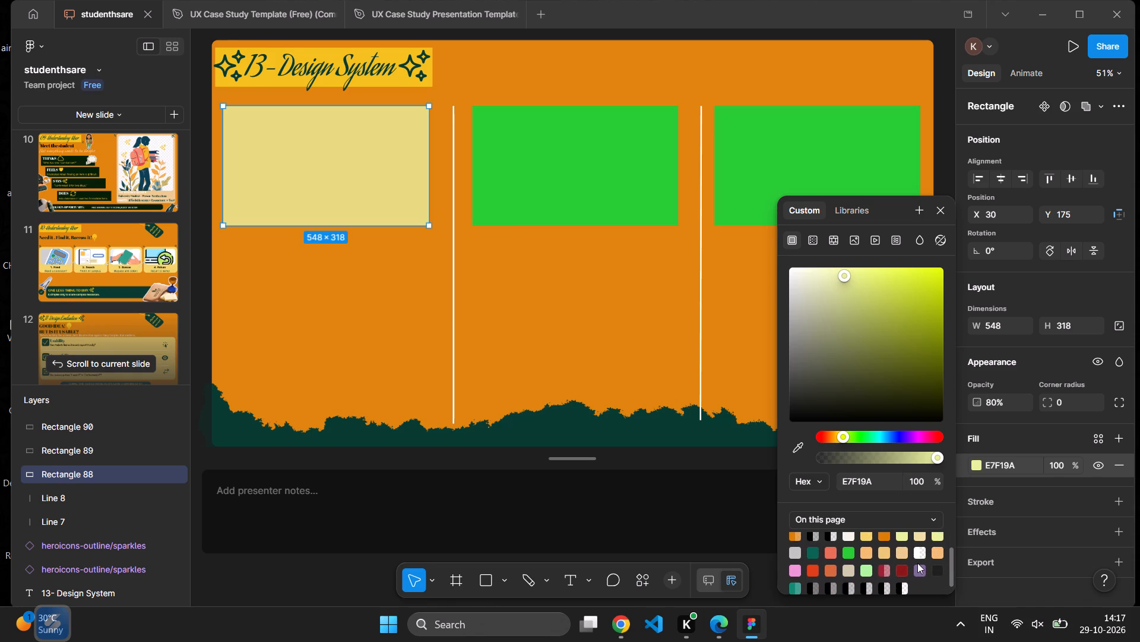
pyautogui.scroll(1, 917, 563)
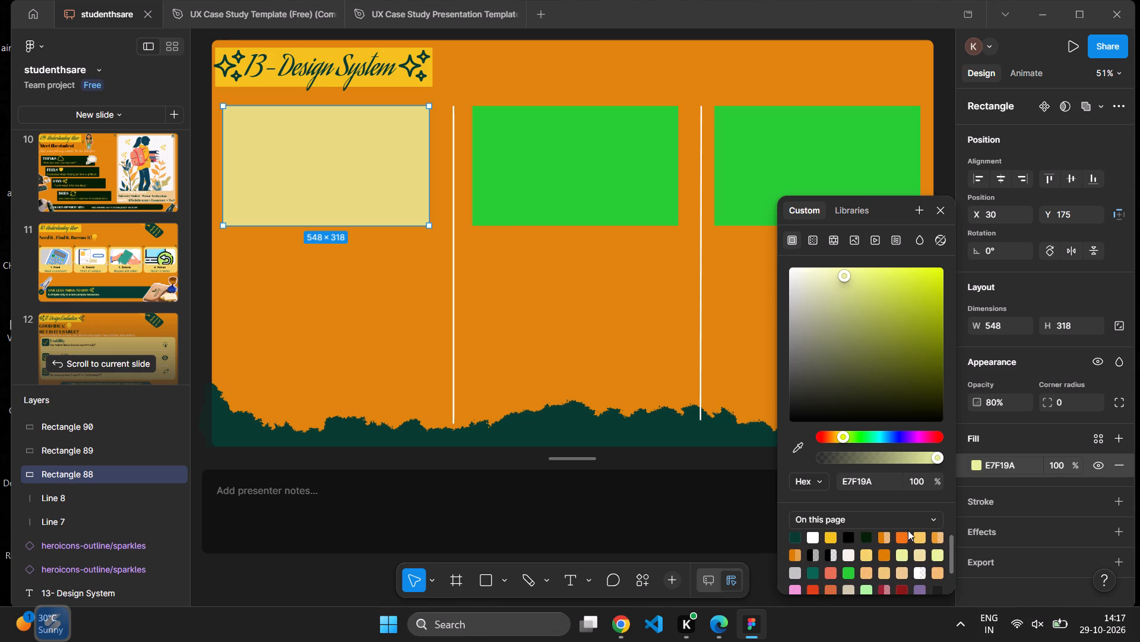
pyautogui.click(837, 436)
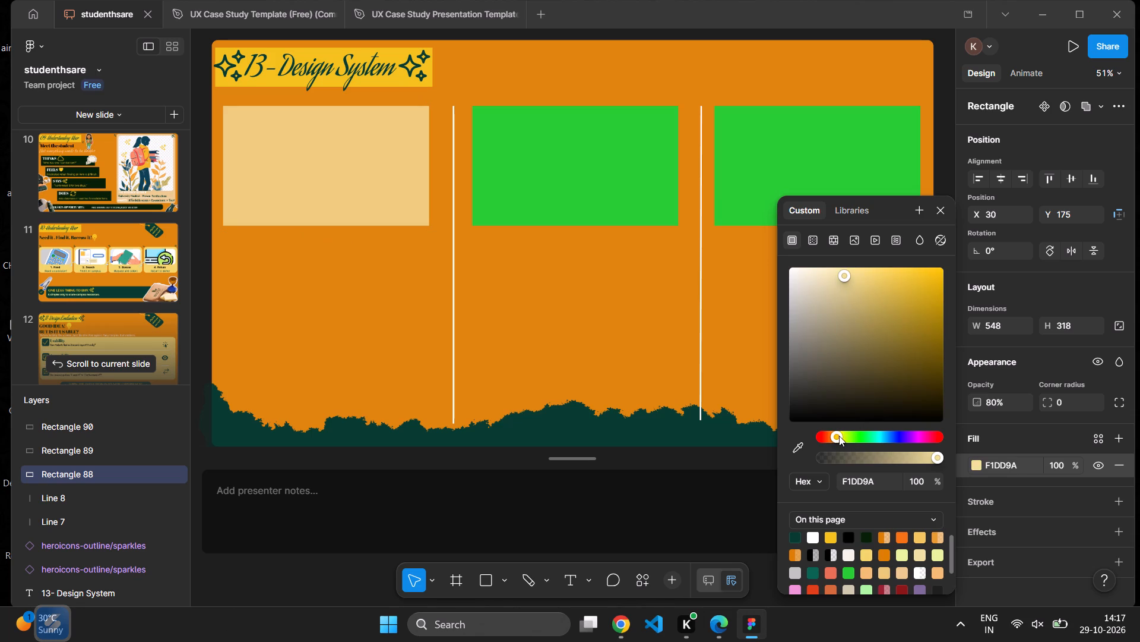
pyautogui.click(845, 436)
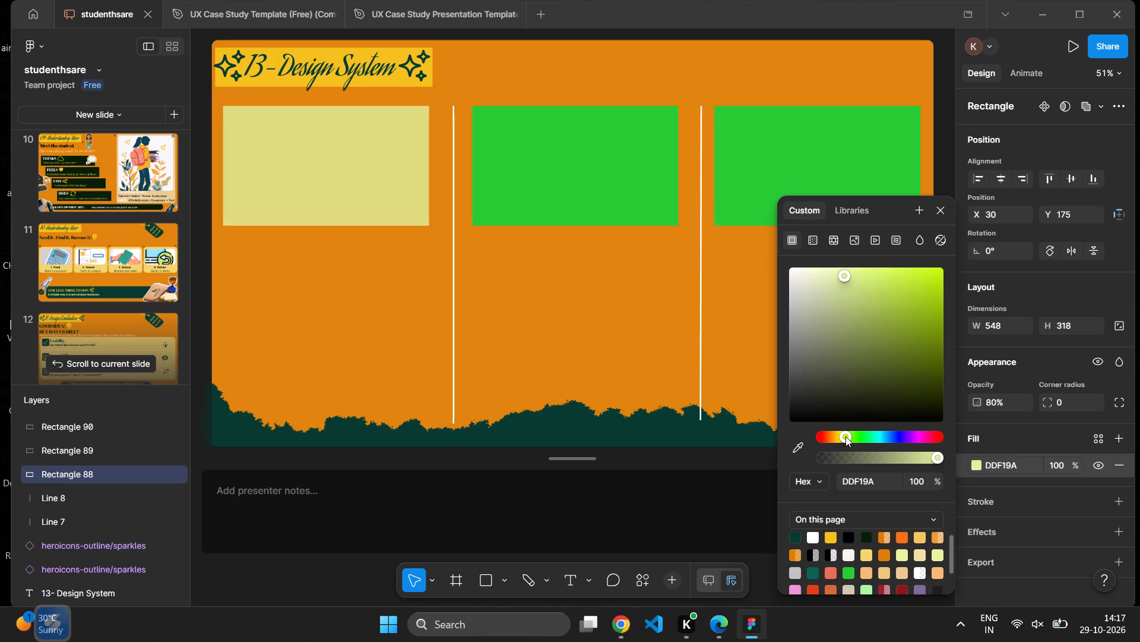
pyautogui.click(841, 436)
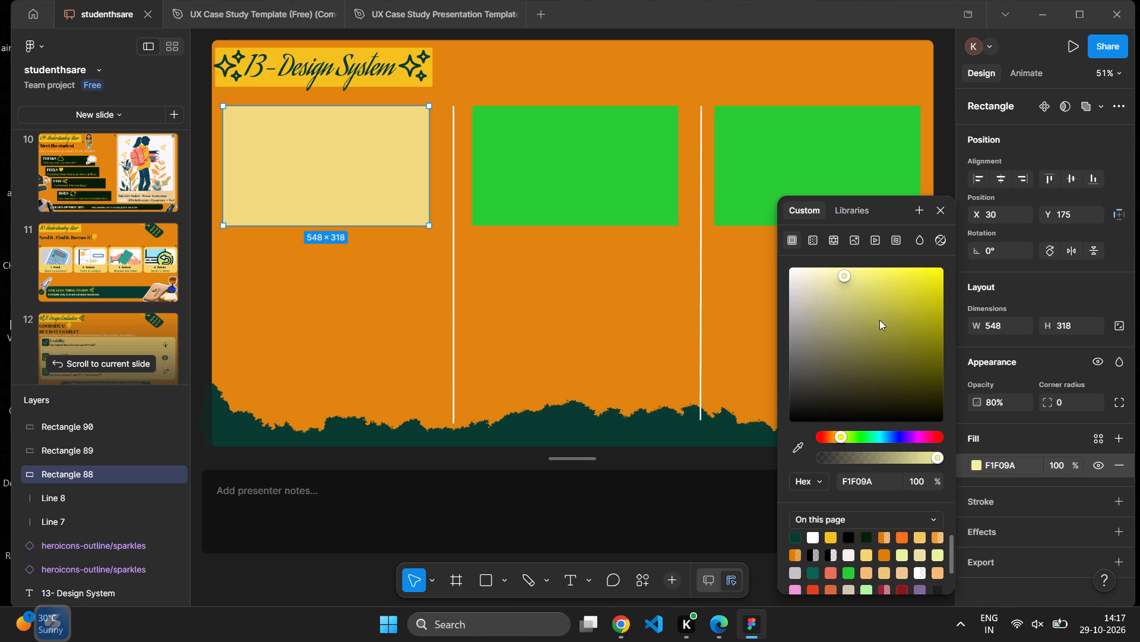
# Copy the first rectangle's F1F09A fill code and apply it as a custom fill to the middle rectangle.
pyautogui.click(614, 210)
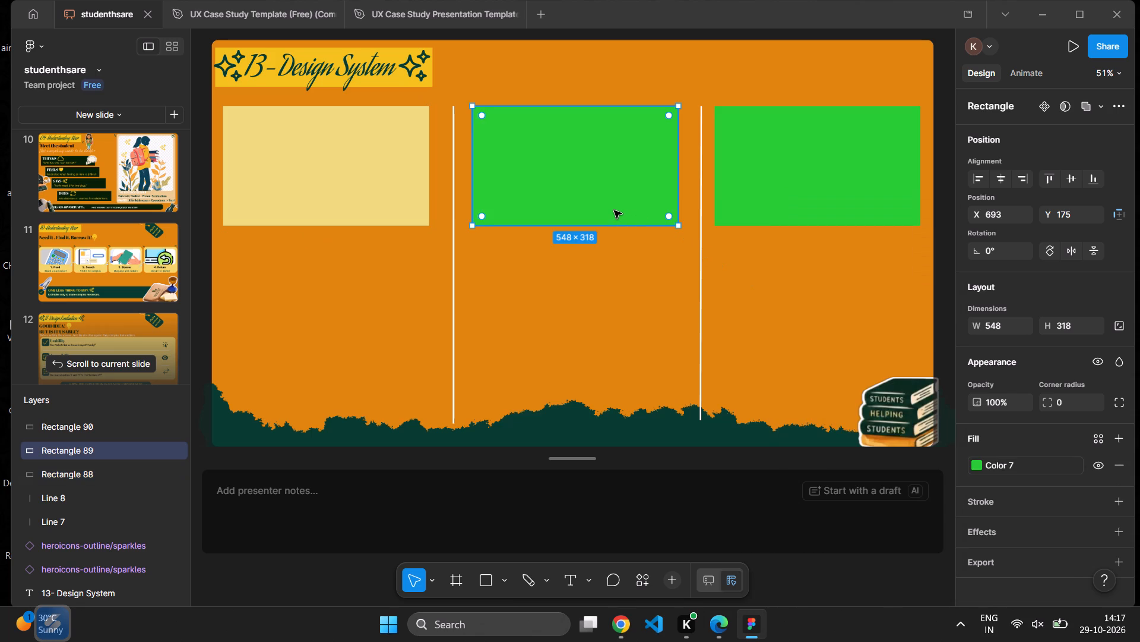
pyautogui.click(388, 180)
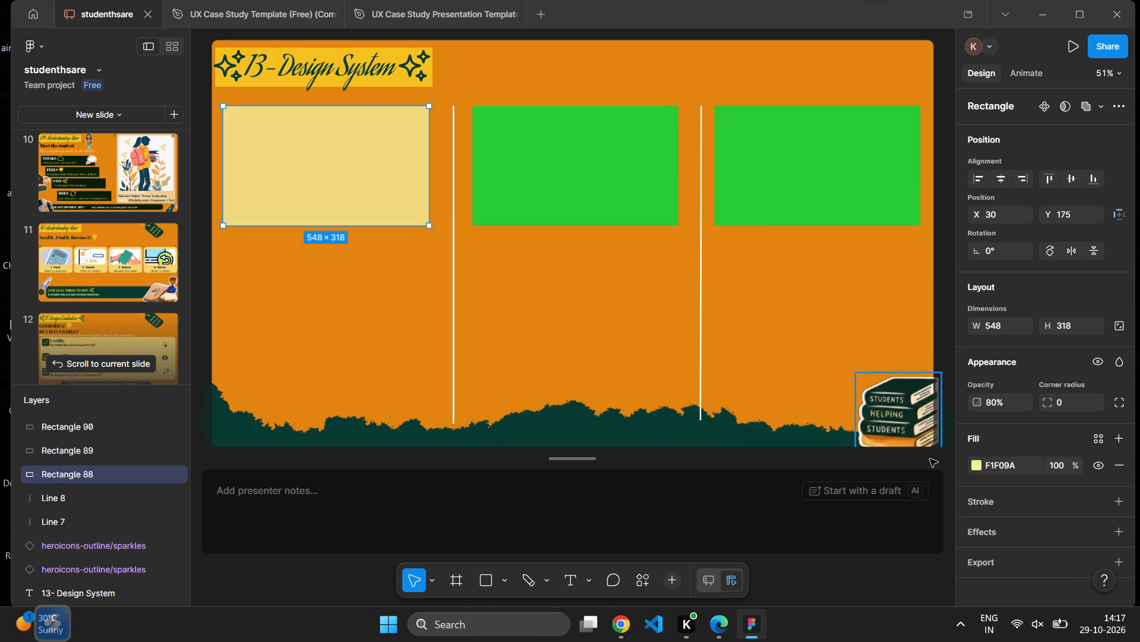
pyautogui.tripleClick(990, 464)
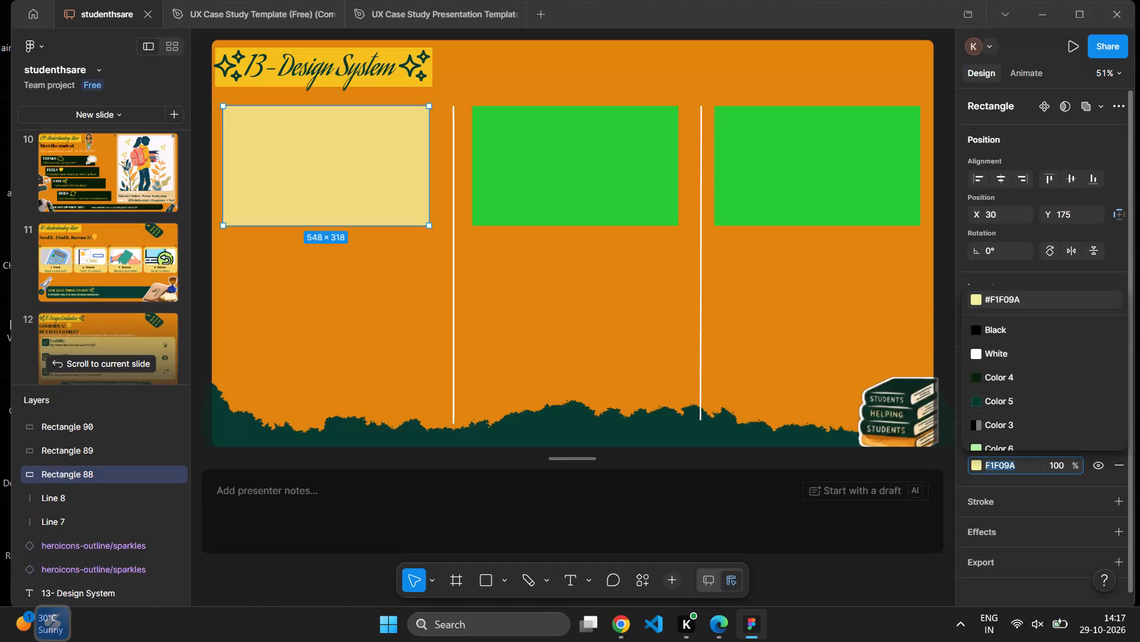
pyautogui.hotkey('ctrl', 'c')
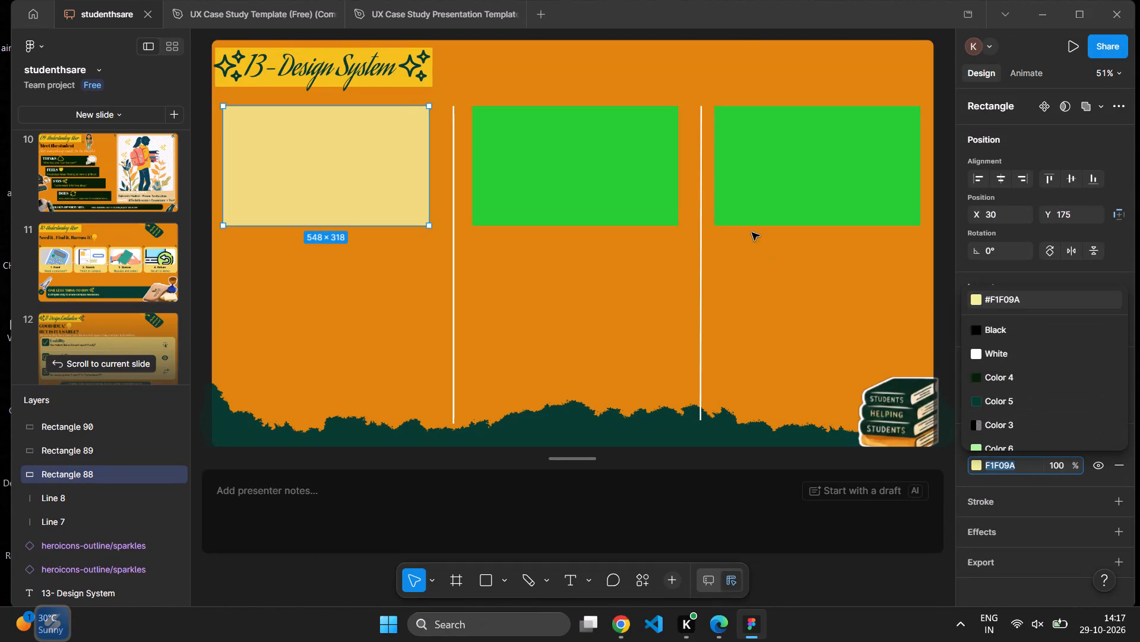
pyautogui.click(645, 198)
pyautogui.click(1031, 454)
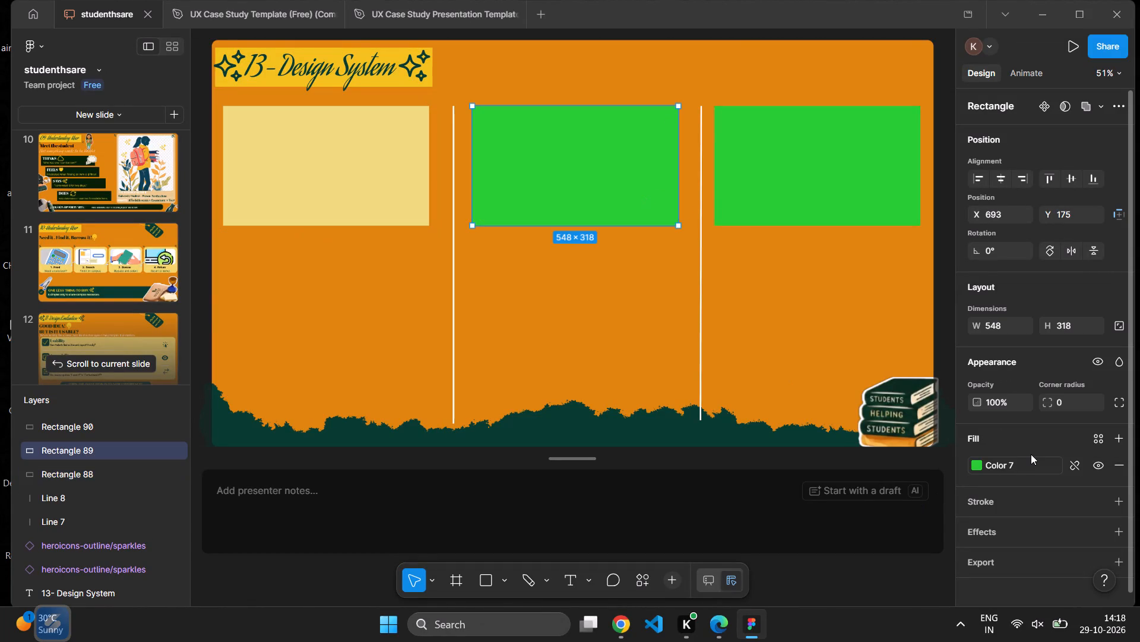
pyautogui.click(1029, 461)
pyautogui.hotkey('ctrl', 'v')
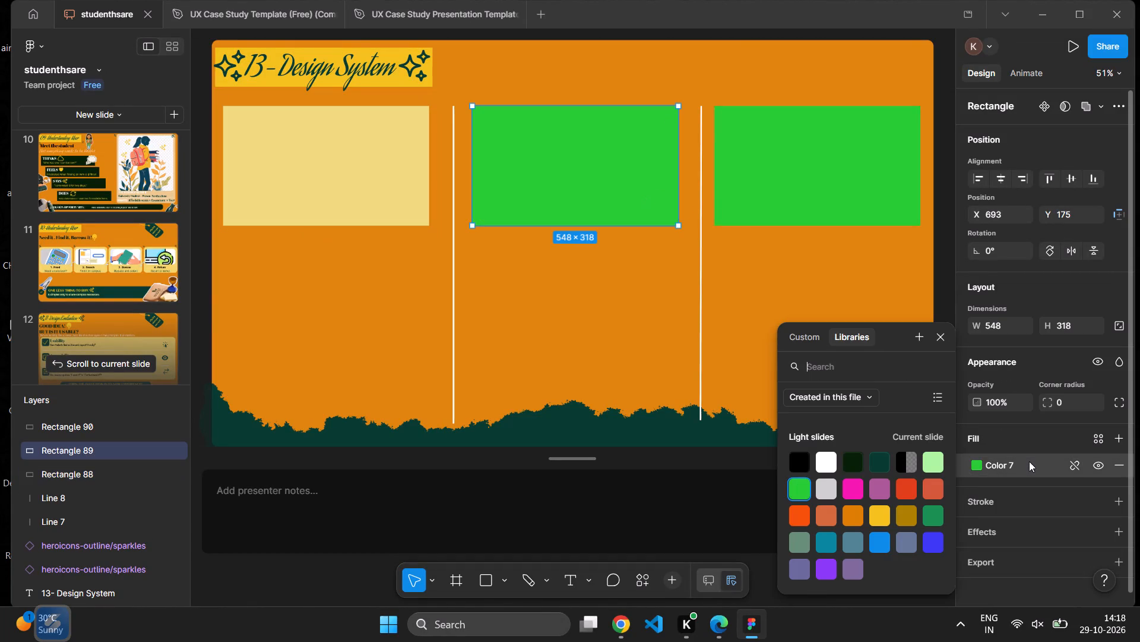
pyautogui.click(813, 340)
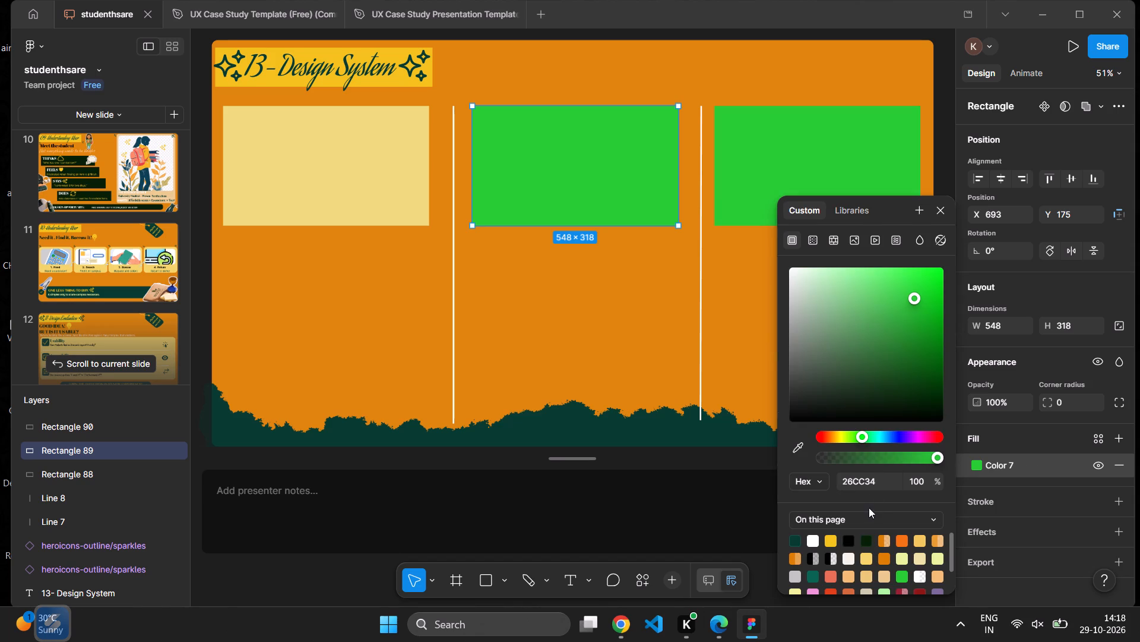
pyautogui.click(864, 479)
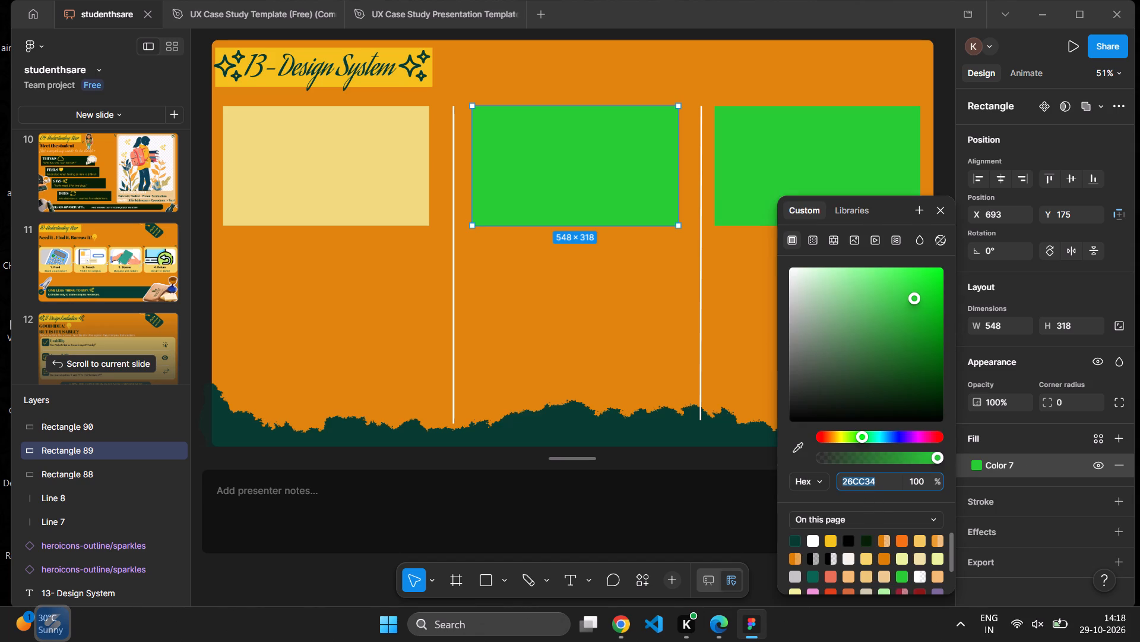
pyautogui.hotkey('ctrl', 'v')
pyautogui.press('Return')
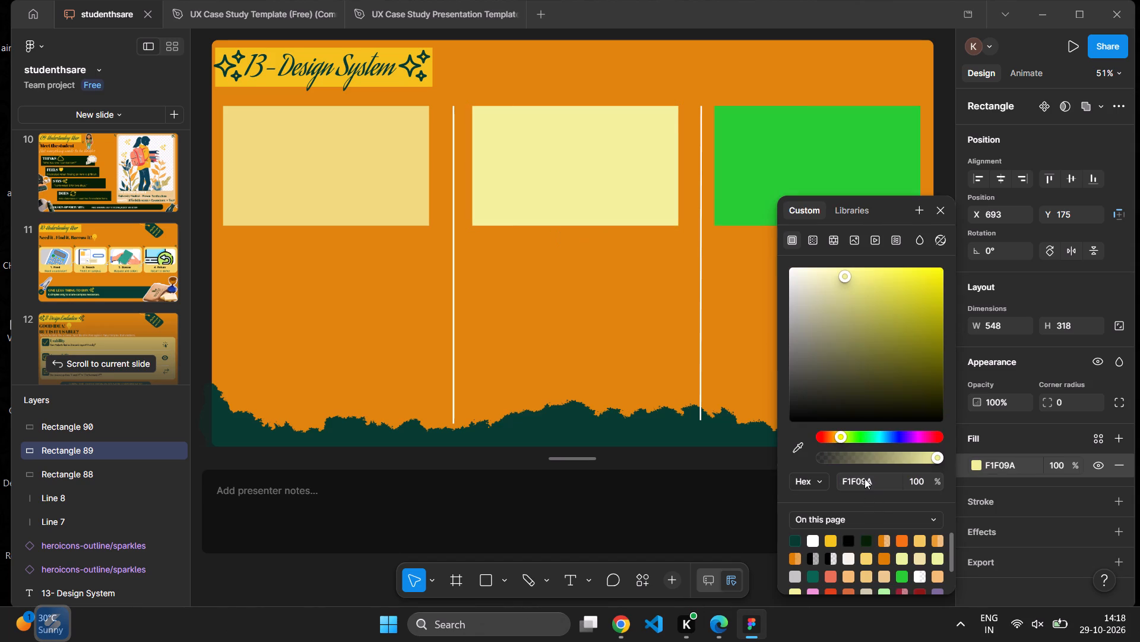
# Apply the copied F1F09A colour as a custom fill to the third column's rectangle.
pyautogui.click(759, 169)
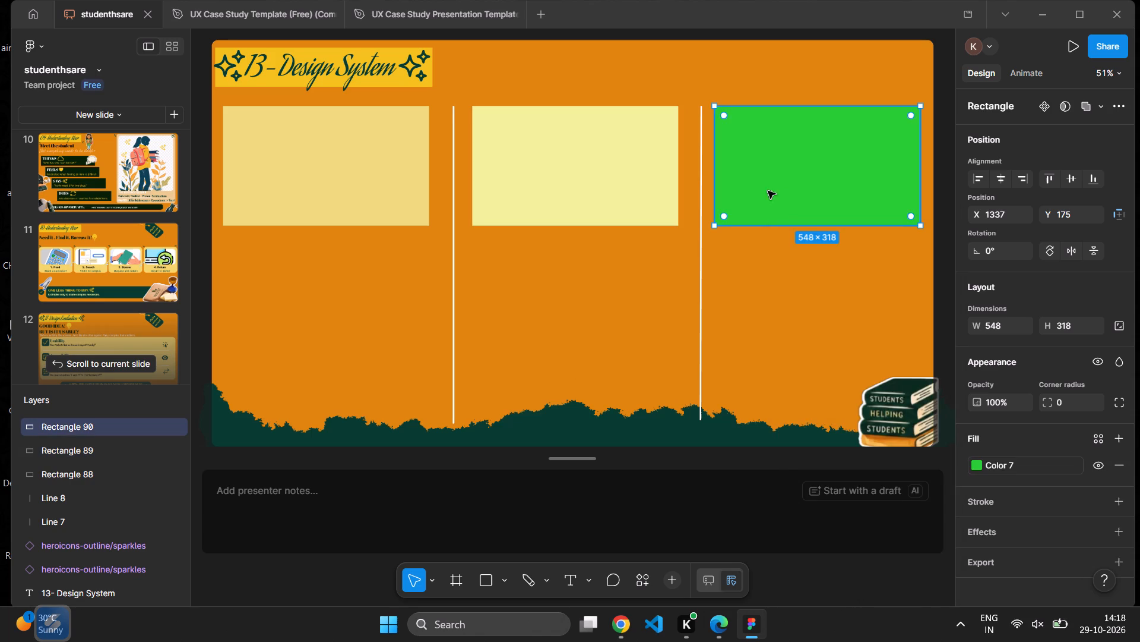
pyautogui.click(980, 465)
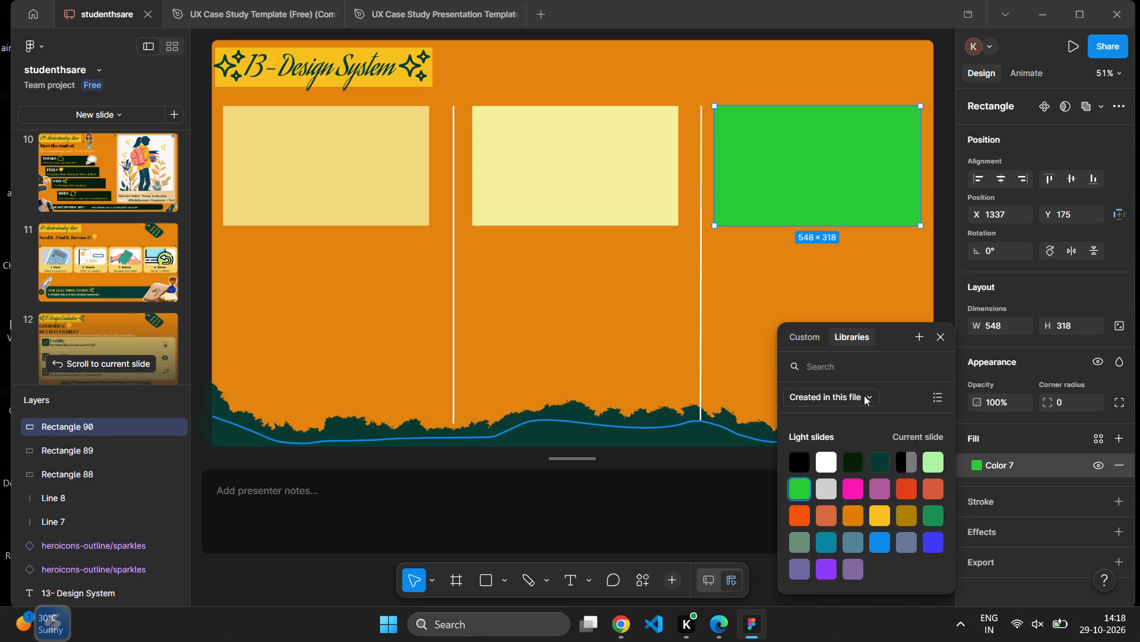
pyautogui.click(812, 337)
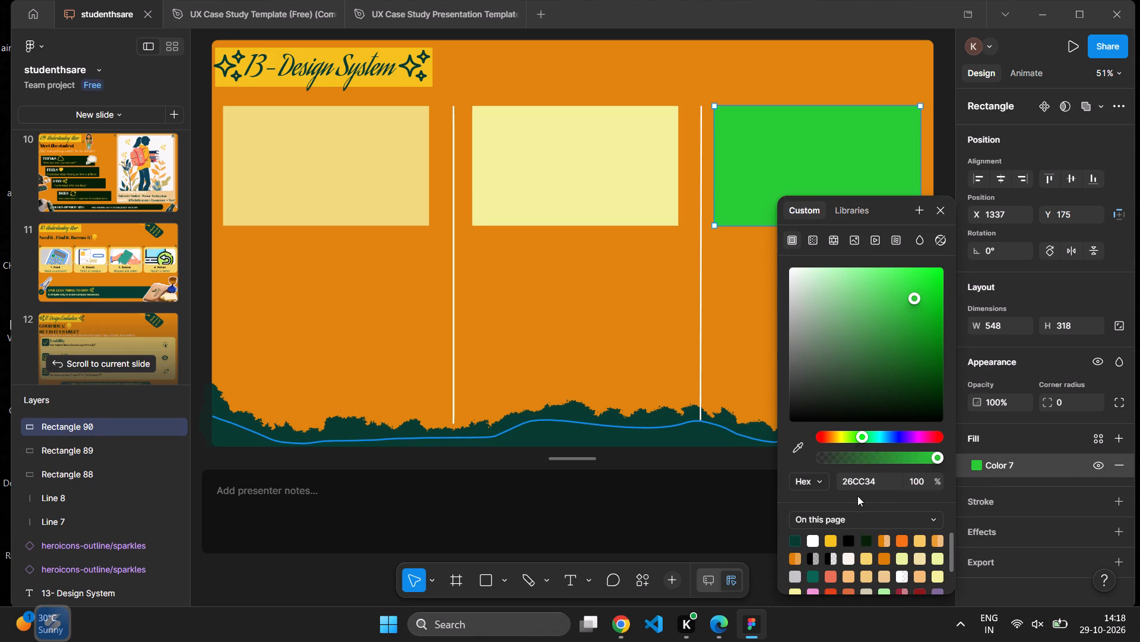
pyautogui.click(863, 482)
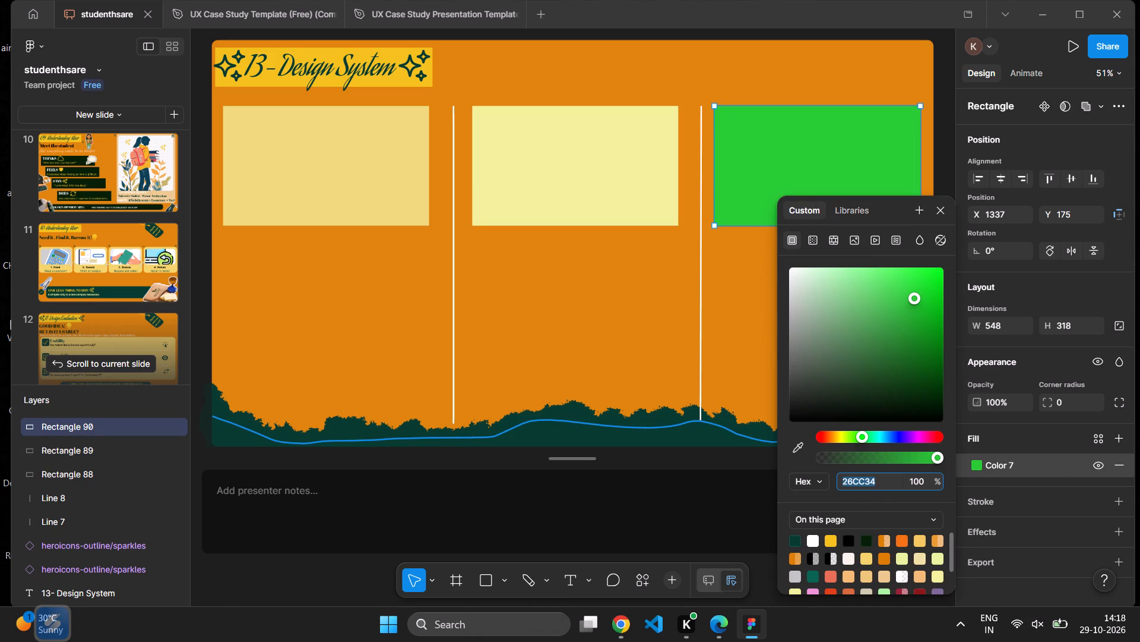
pyautogui.hotkey('ctrl', 'v')
pyautogui.press('Return')
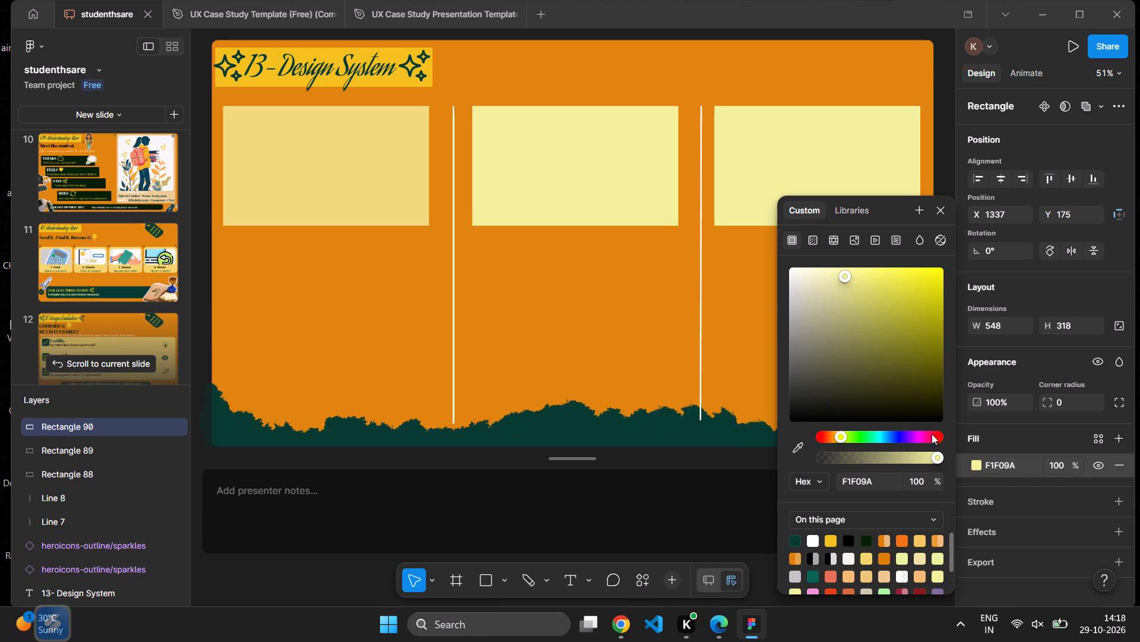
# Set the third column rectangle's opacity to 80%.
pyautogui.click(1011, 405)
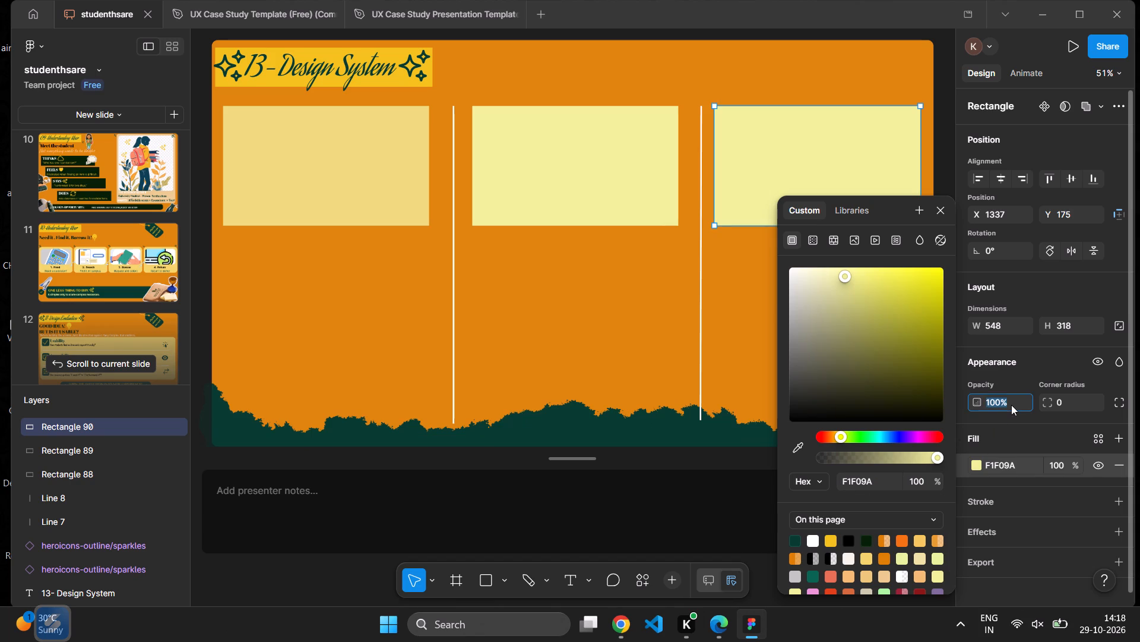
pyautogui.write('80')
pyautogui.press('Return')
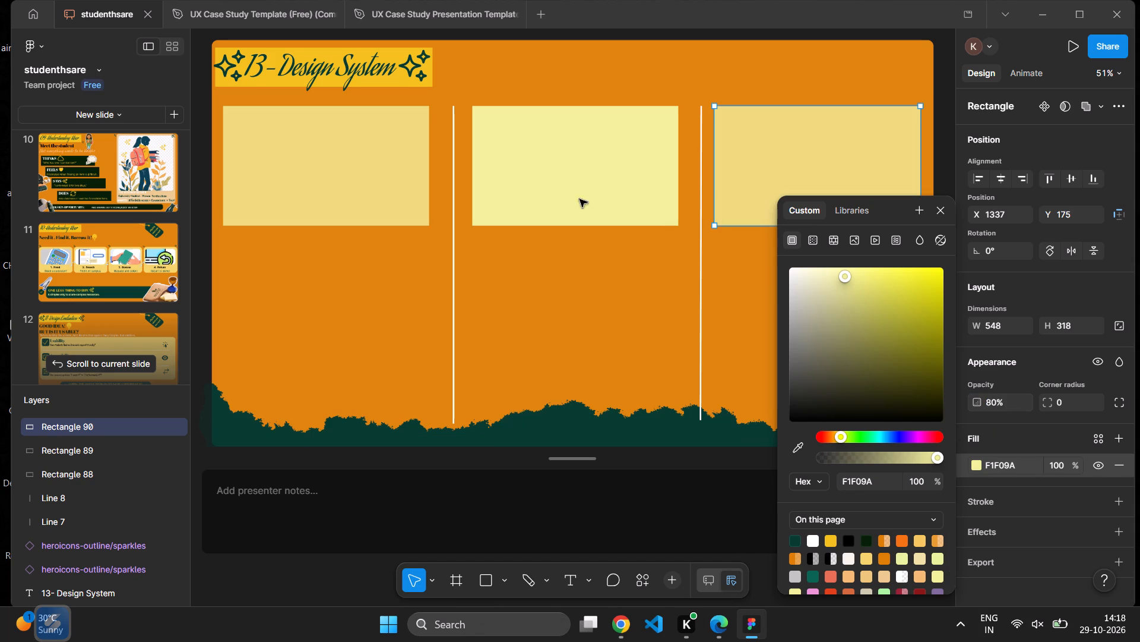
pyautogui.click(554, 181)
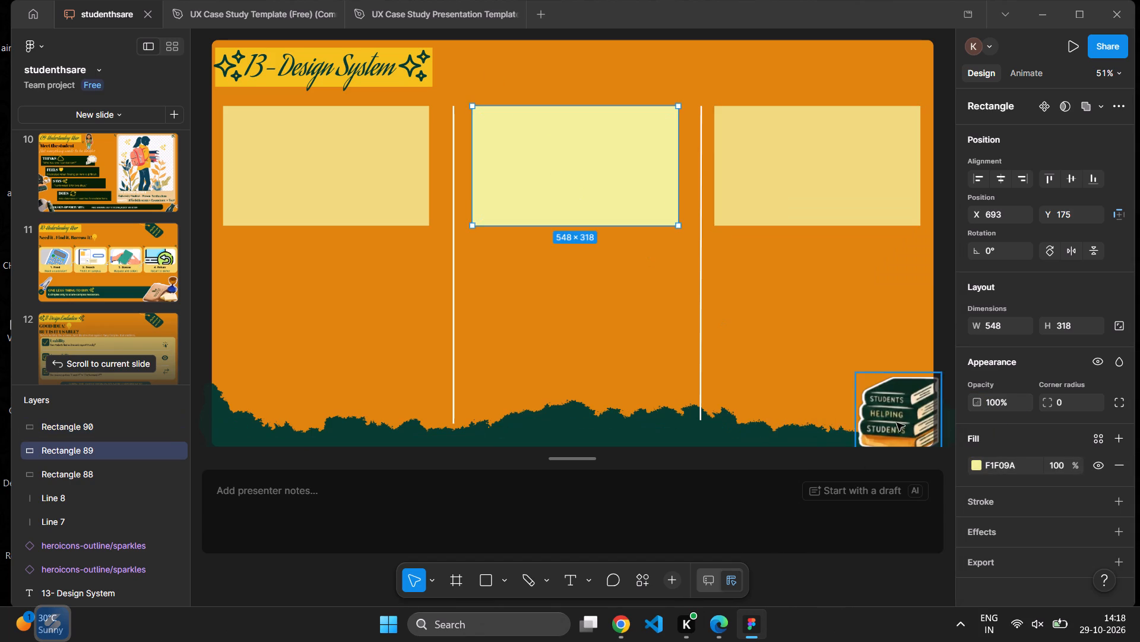
# Set the opacity of the third column's rectangle and the first column's rectangle to 100%.
pyautogui.click(824, 179)
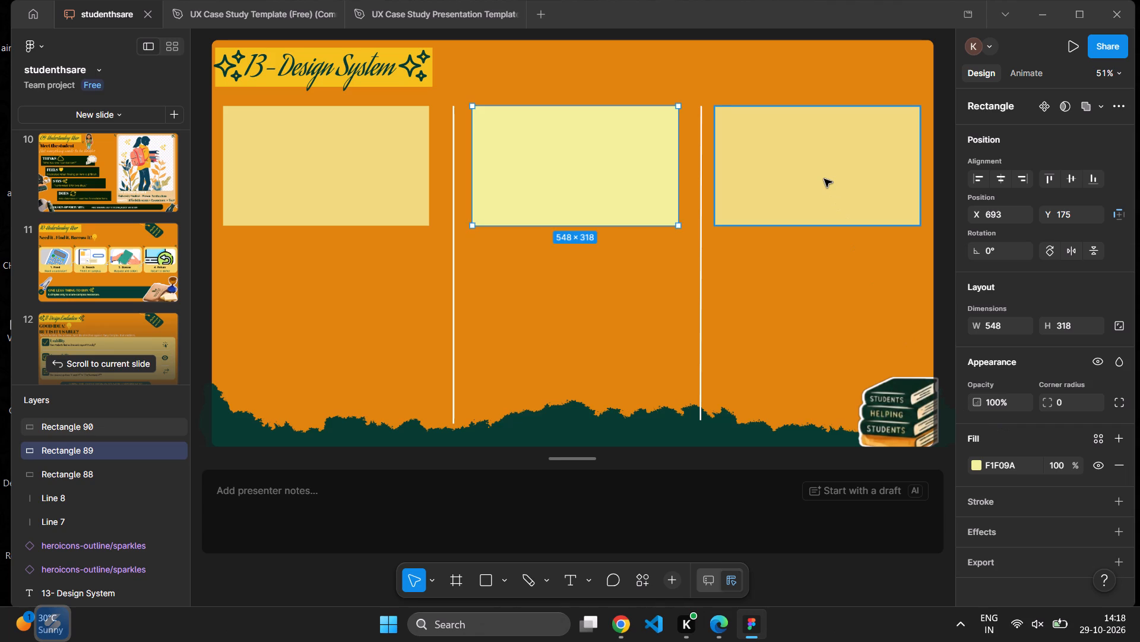
pyautogui.click(1021, 403)
pyautogui.write('100')
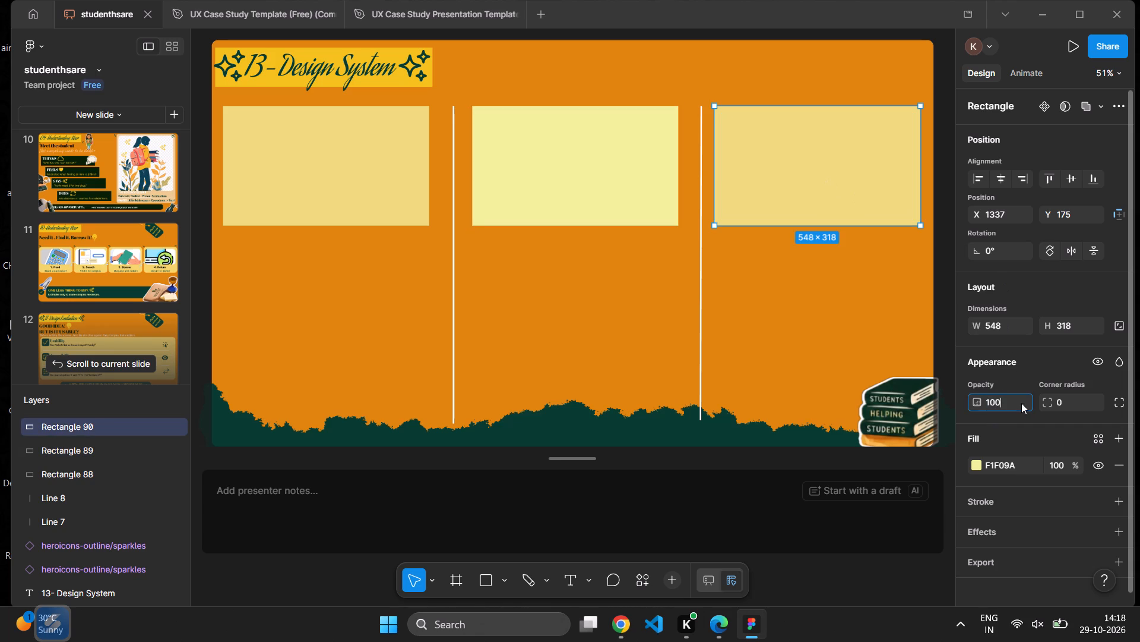
pyautogui.press('Return')
pyautogui.click(427, 184)
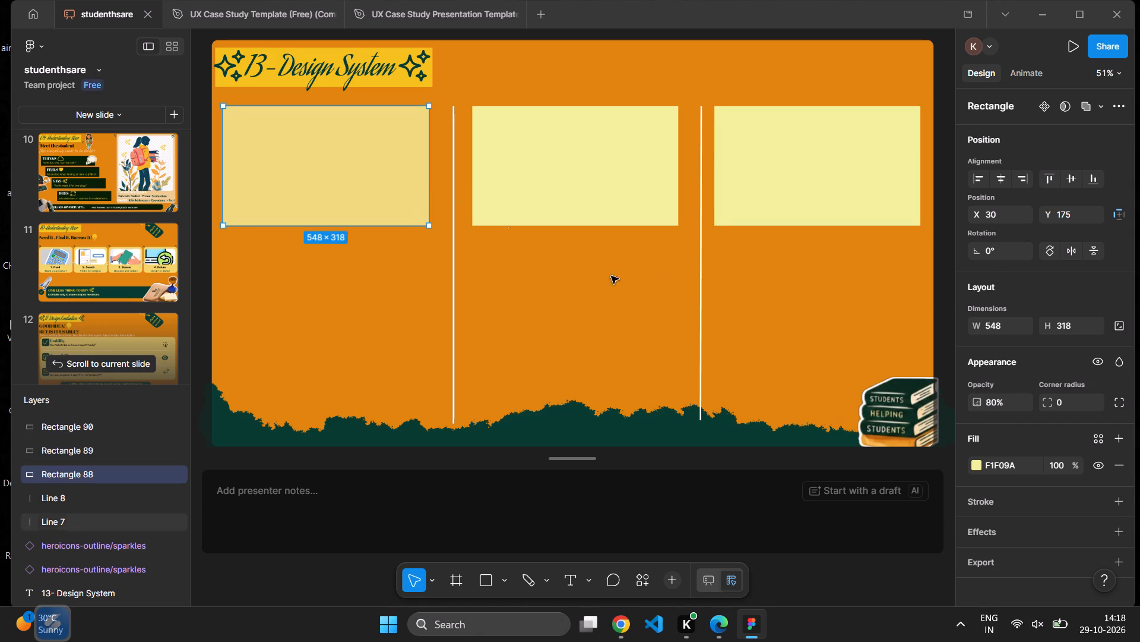
pyautogui.click(1006, 403)
pyautogui.write('100')
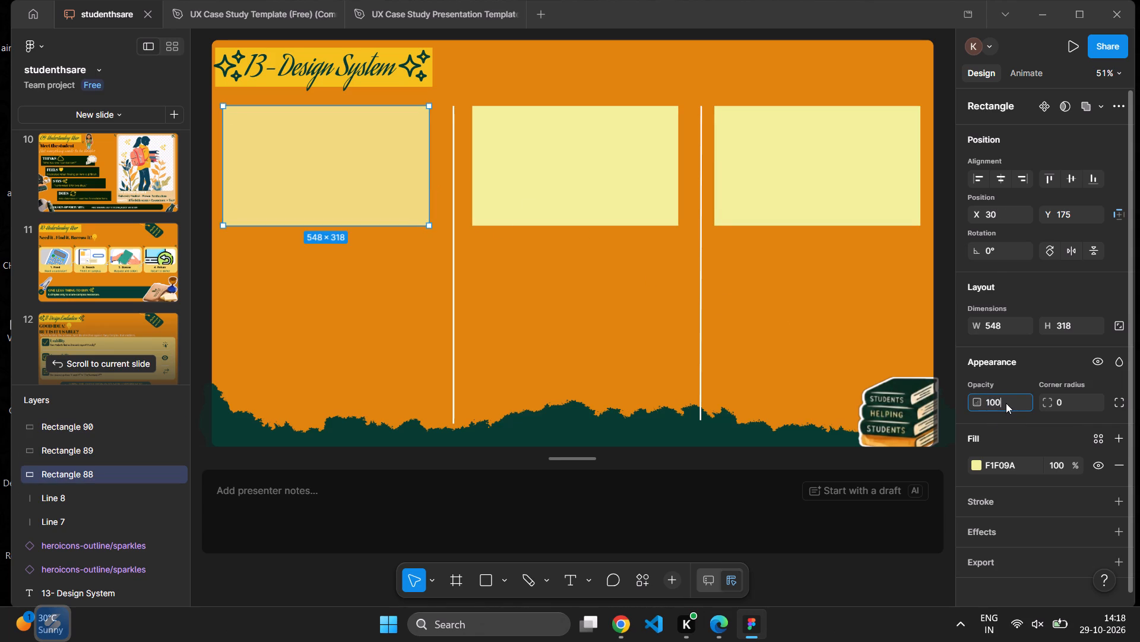
pyautogui.press('Return')
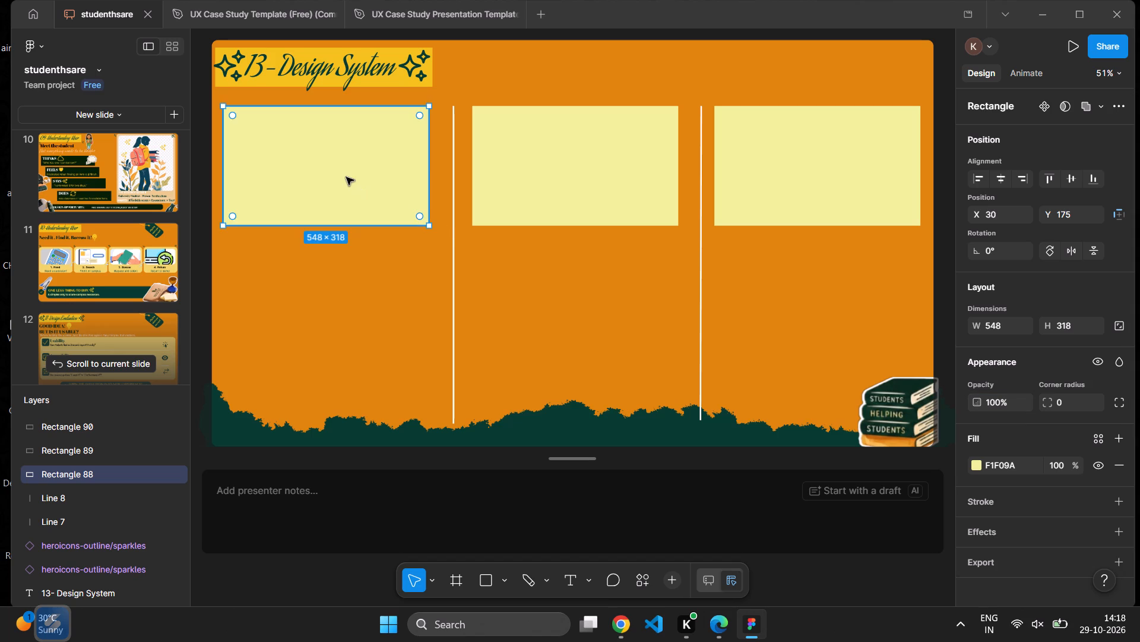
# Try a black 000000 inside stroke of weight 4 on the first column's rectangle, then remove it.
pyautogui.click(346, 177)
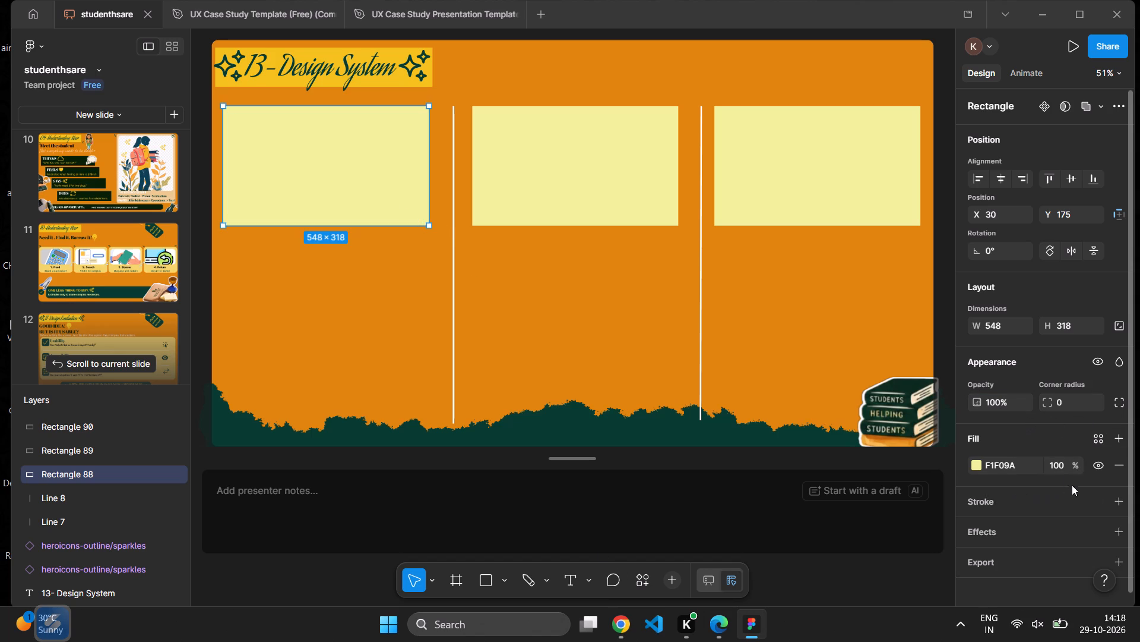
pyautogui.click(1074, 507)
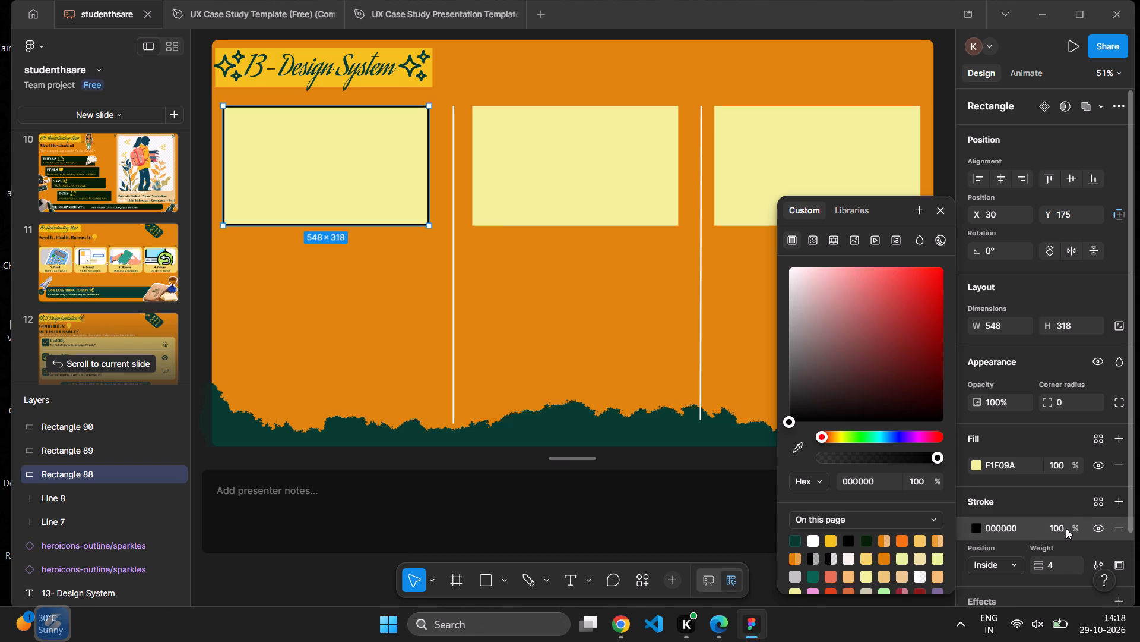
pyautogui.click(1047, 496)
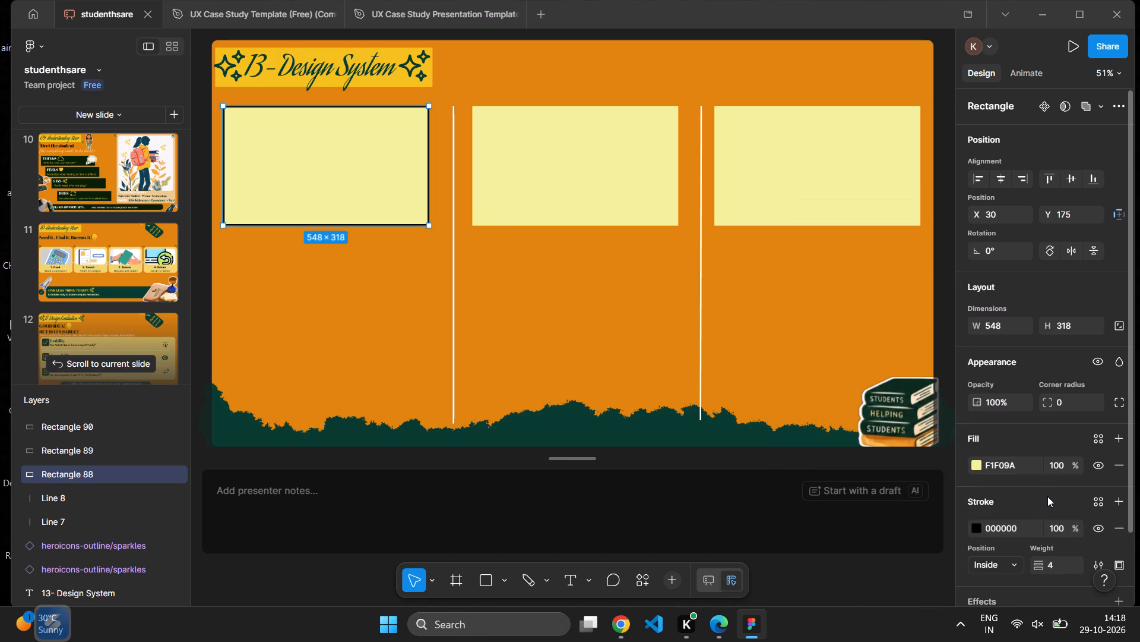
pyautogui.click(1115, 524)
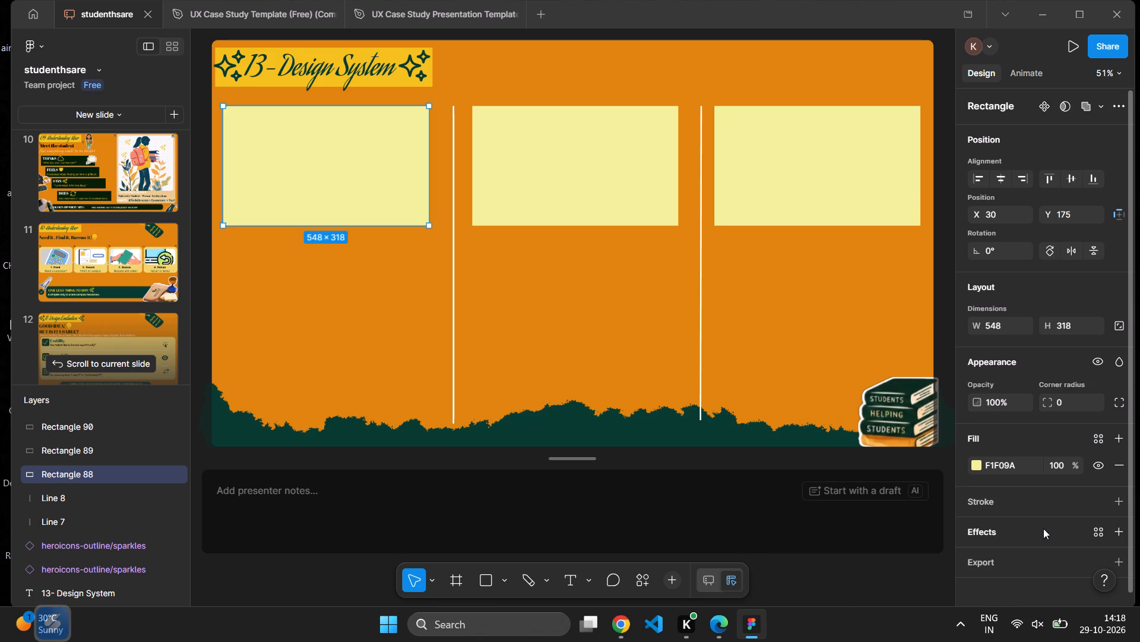
# Apply a Texture effect to the first column's rectangle.
pyautogui.click(1043, 528)
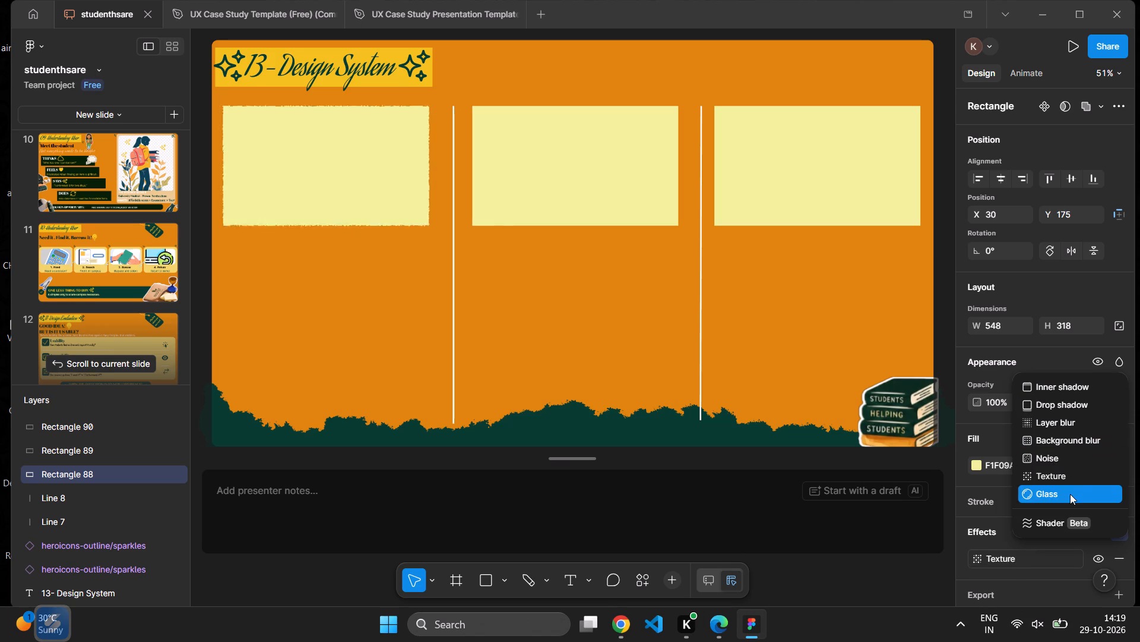
pyautogui.click(1063, 477)
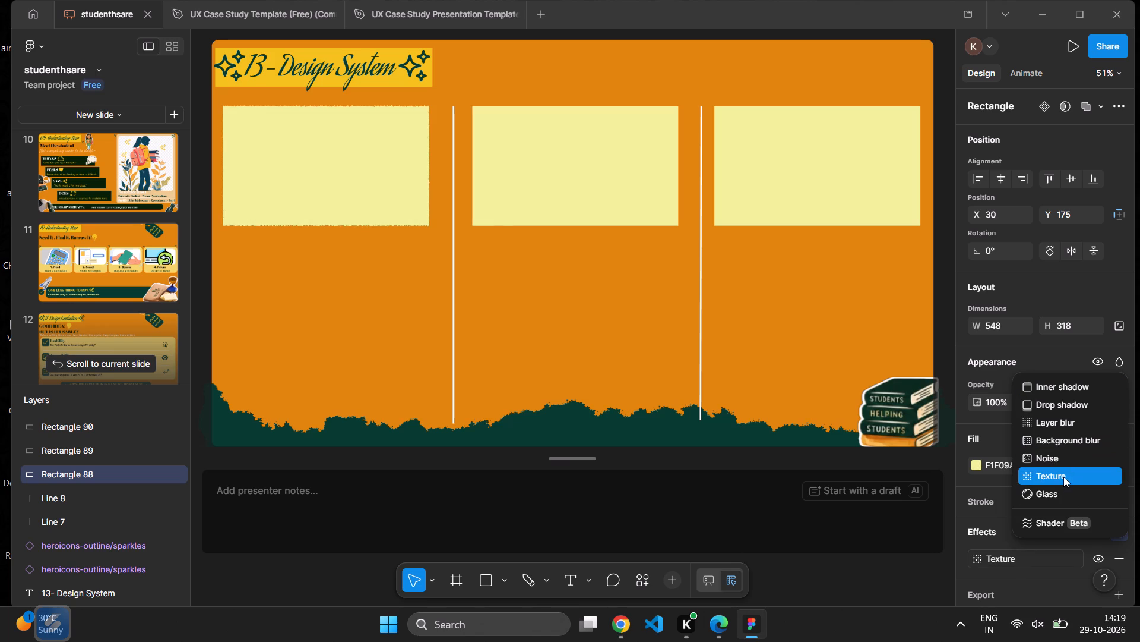
pyautogui.click(611, 194)
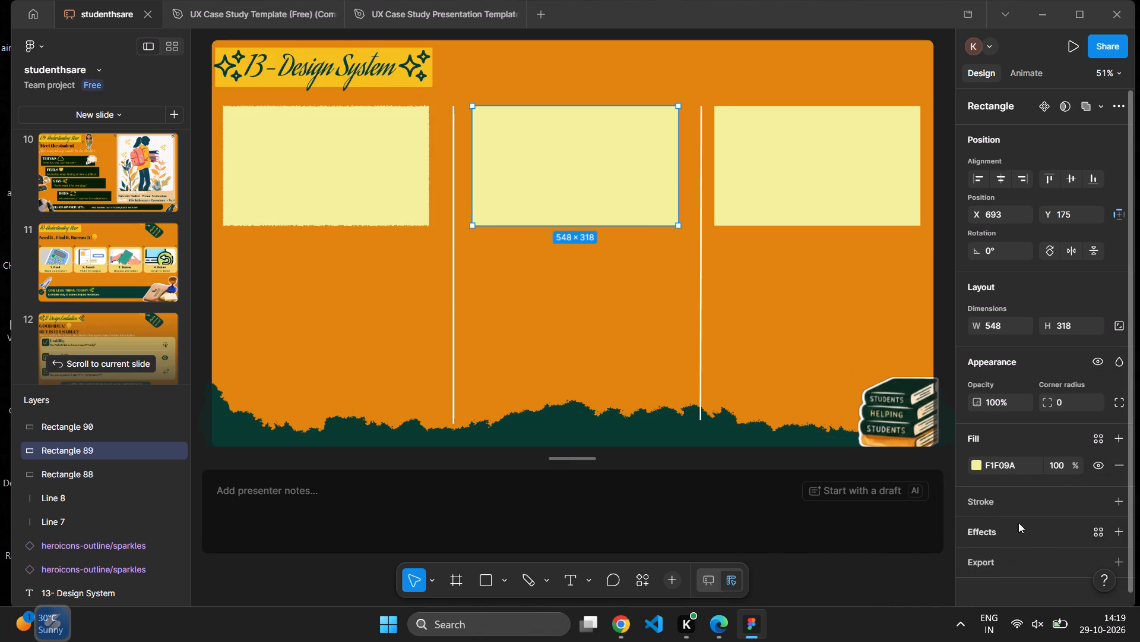
# Set the first rectangle's Texture effect to size 10 and radius 6.
pyautogui.click(404, 206)
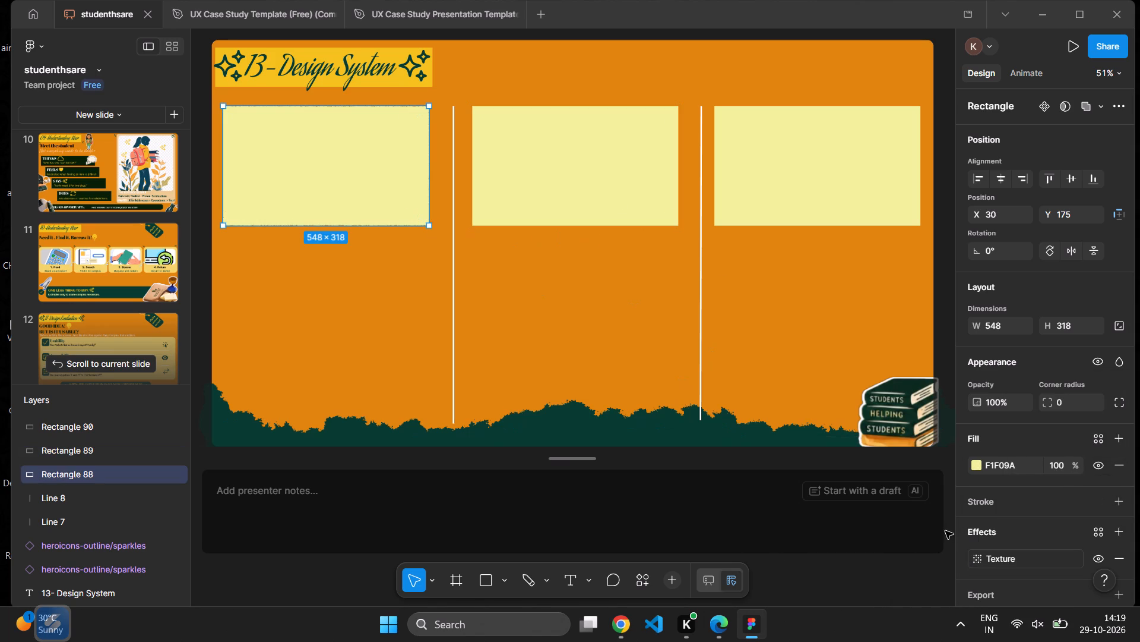
pyautogui.click(1049, 556)
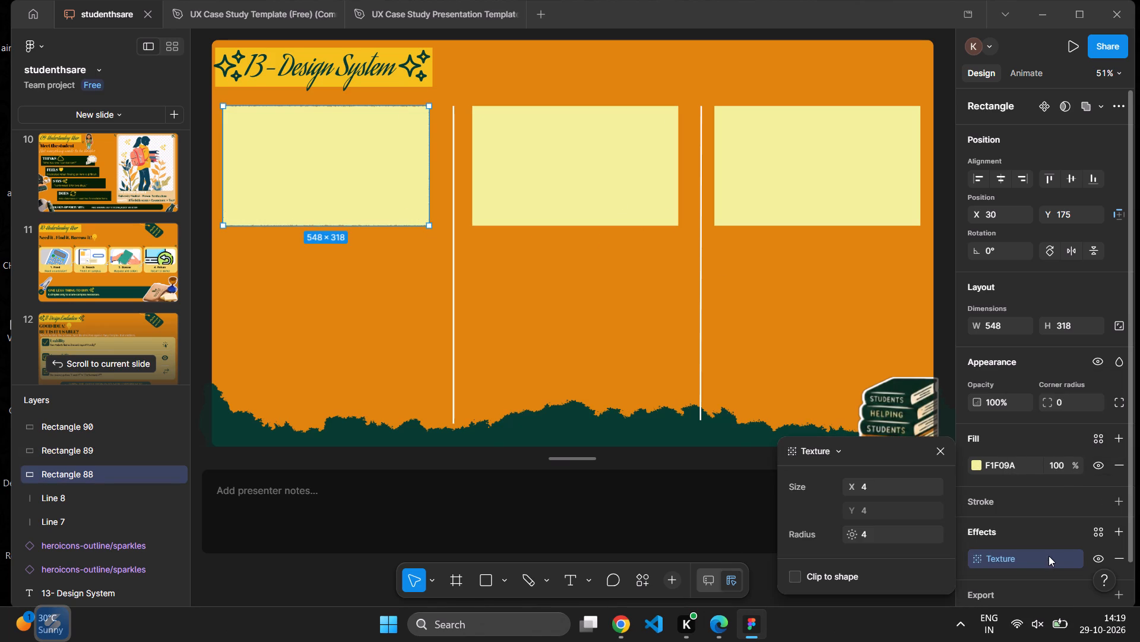
pyautogui.click(884, 483)
pyautogui.press('BackSpace')
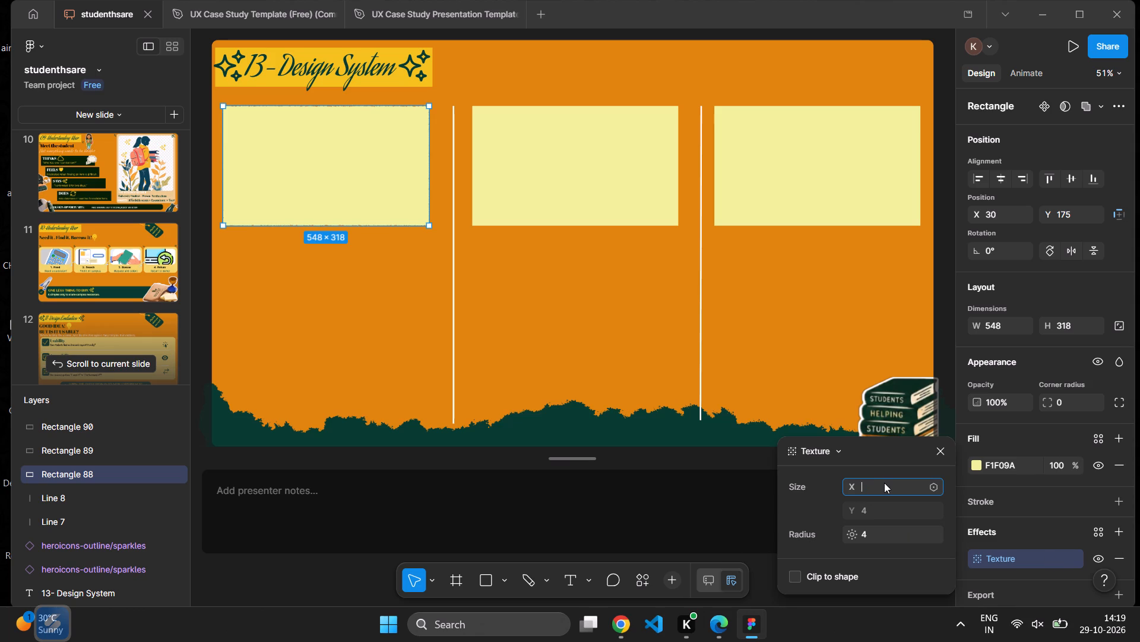
pyautogui.write('1.')
pyautogui.press('BackSpace')
pyautogui.press('0')
pyautogui.press('Return')
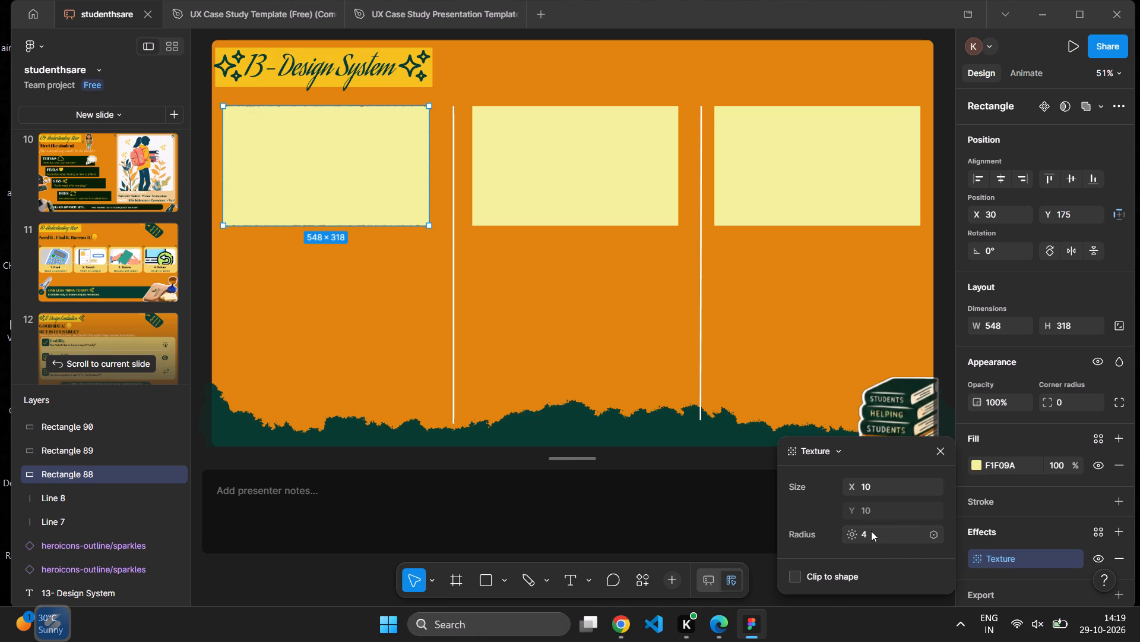
pyautogui.moveTo(863, 531); pyautogui.dragTo(879, 534)
pyautogui.press('BackSpace')
pyautogui.press('6')
pyautogui.press('Return')
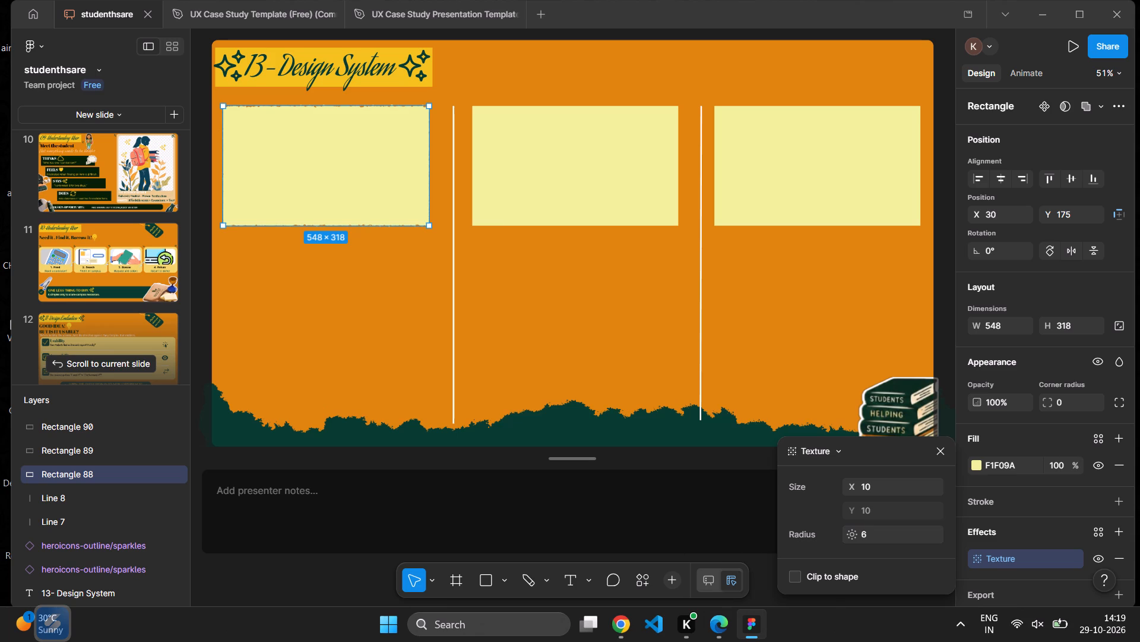
pyautogui.click(639, 349)
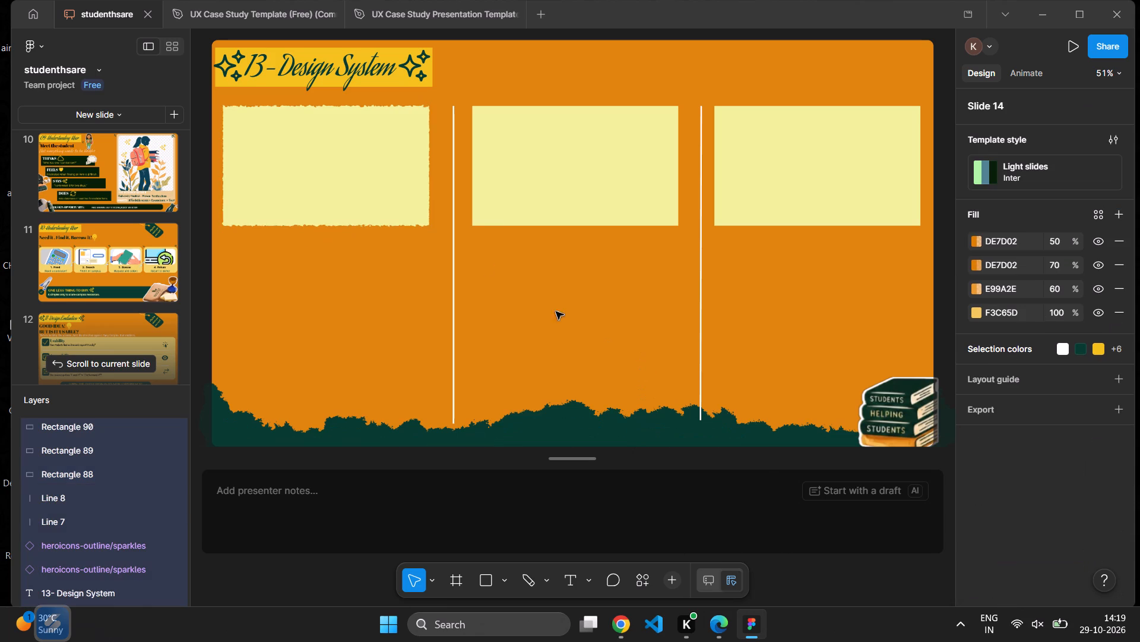
# Delete the untextured rectangles in the middle and third columns.
pyautogui.click(527, 177)
pyautogui.press('Delete')
pyautogui.click(863, 175)
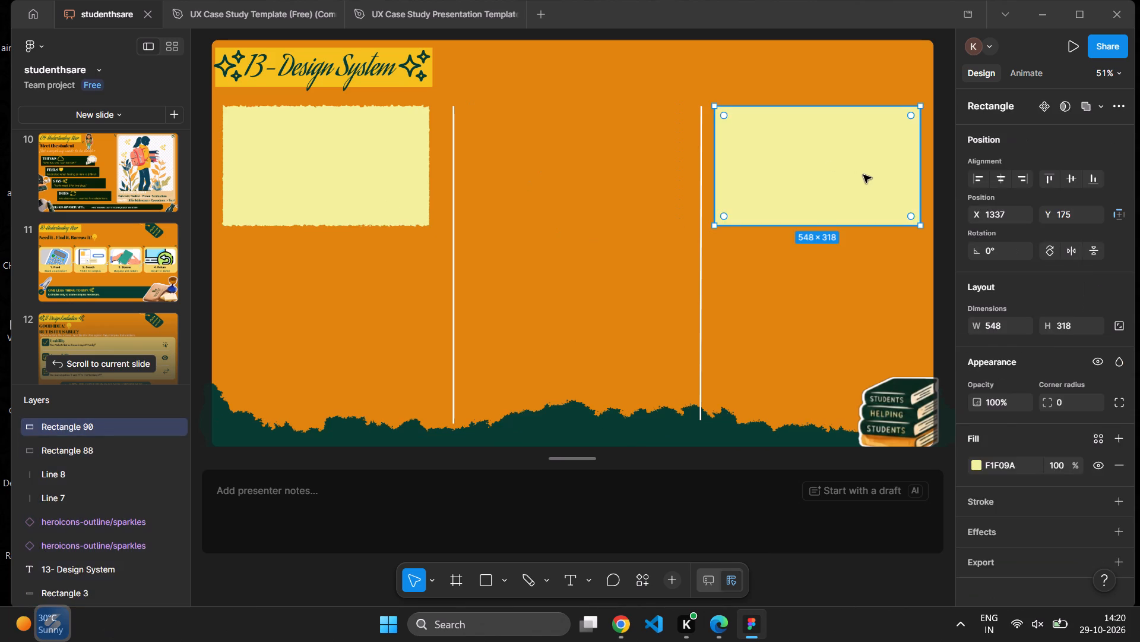
pyautogui.press('Delete')
# Paste two copies of the textured rectangle and place one in the middle column at about X 696, Y 175.
pyautogui.click(315, 175)
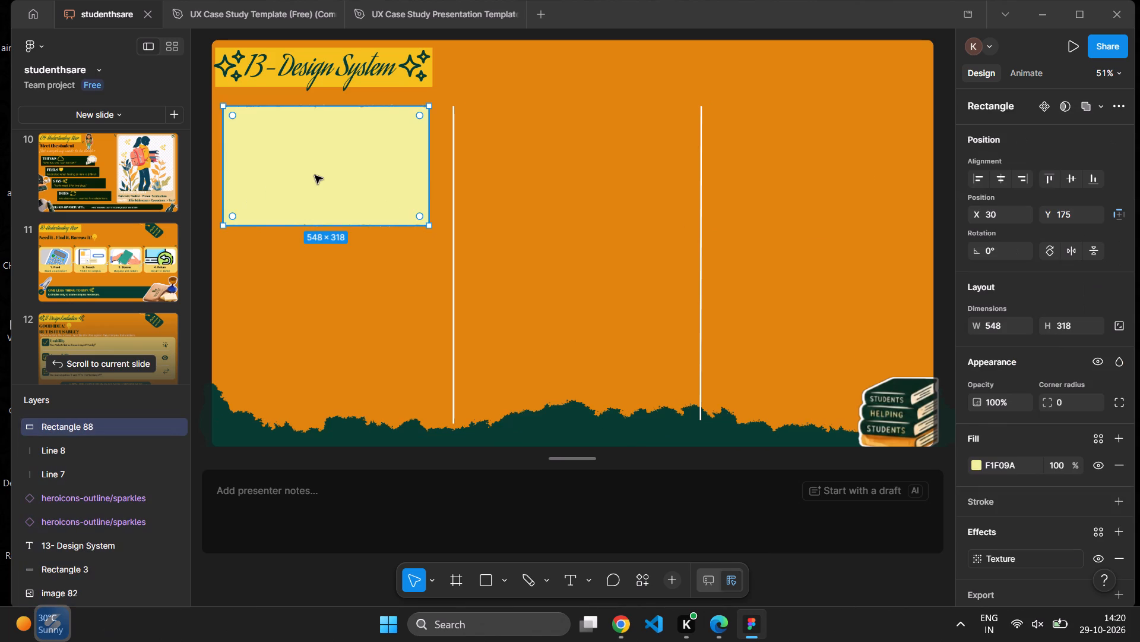
pyautogui.hotkey('ctrl', 'c')
pyautogui.click(376, 298)
pyautogui.hotkey('ctrl', 'v')
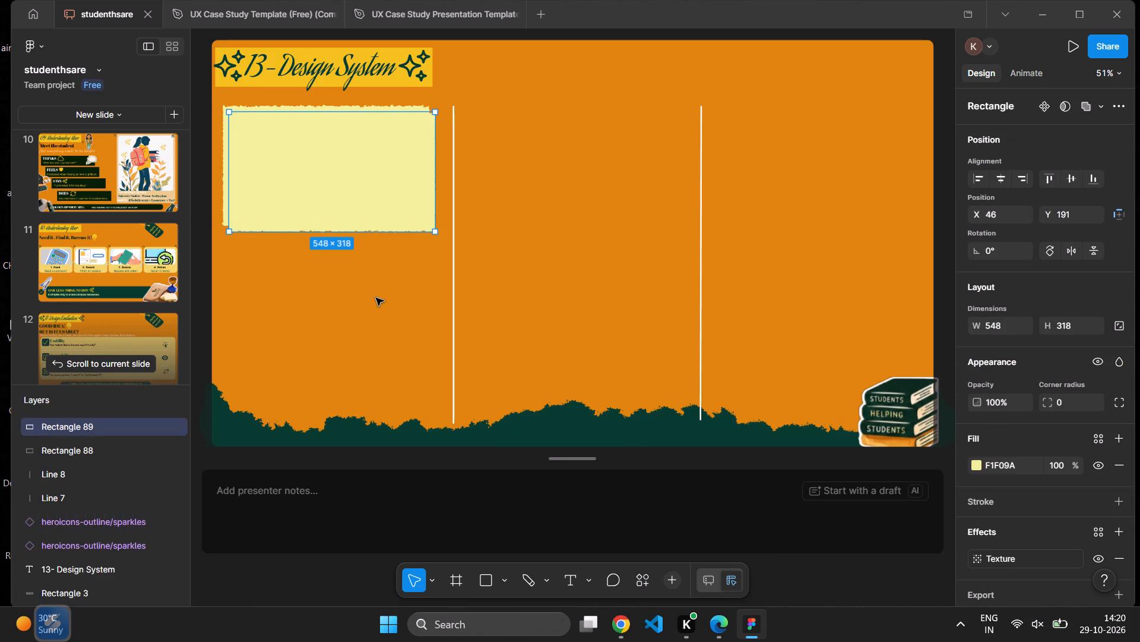
pyautogui.hotkey('ctrl', 'v')
pyautogui.moveTo(361, 207); pyautogui.dragTo(606, 182)
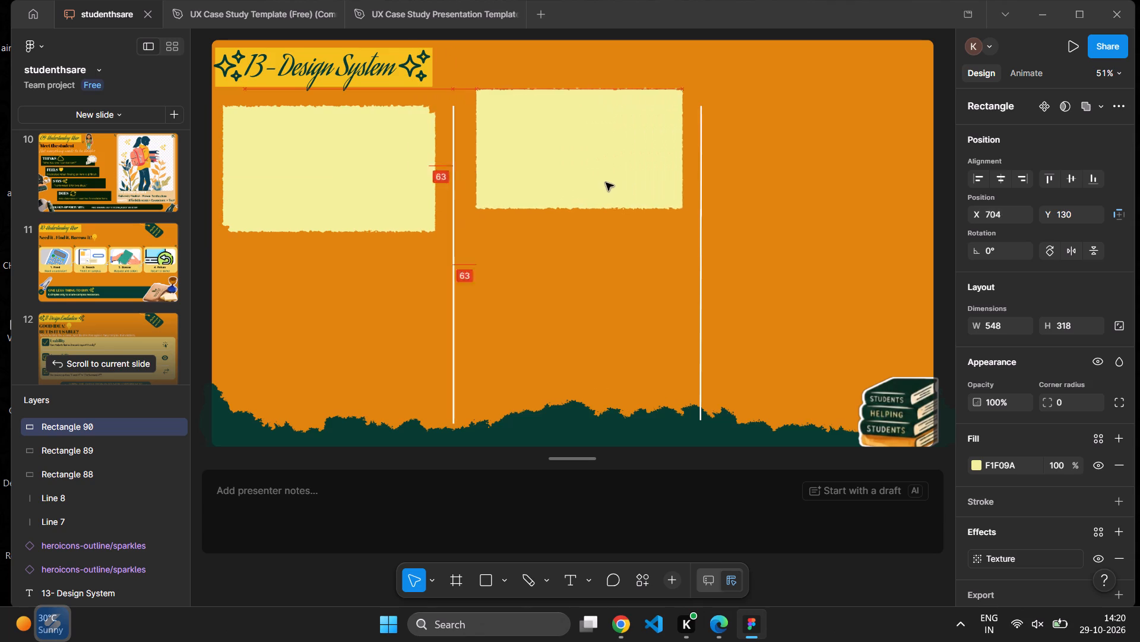
pyautogui.moveTo(606, 182); pyautogui.dragTo(604, 196)
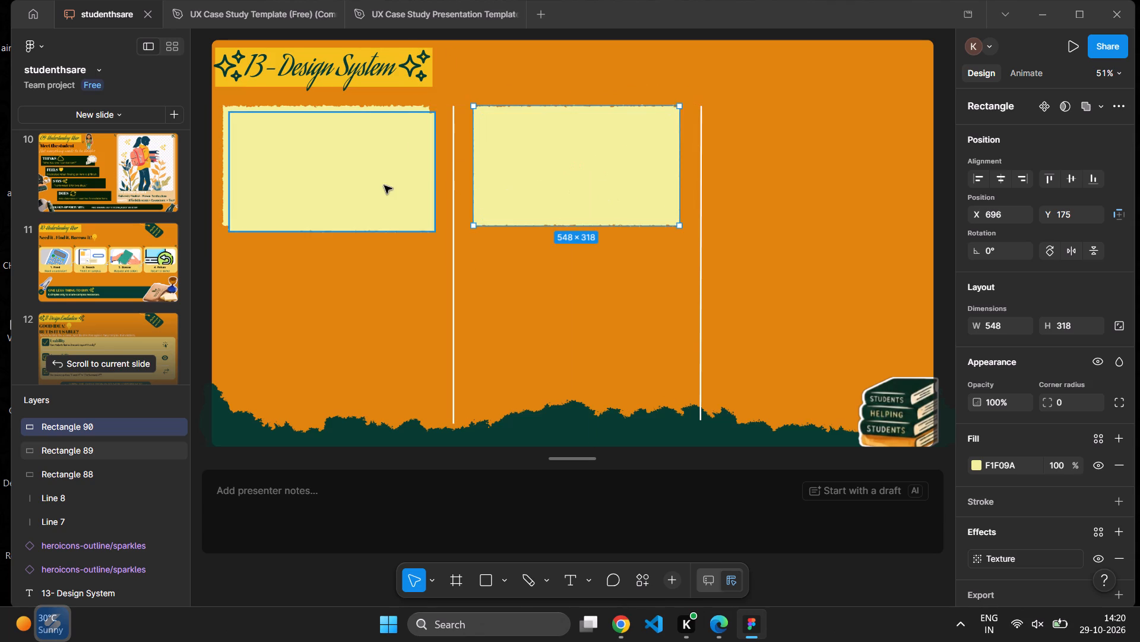
# Move the other textured copy into the third column at about X 1337, Y 175, level with the first two.
pyautogui.moveTo(384, 185); pyautogui.dragTo(886, 178)
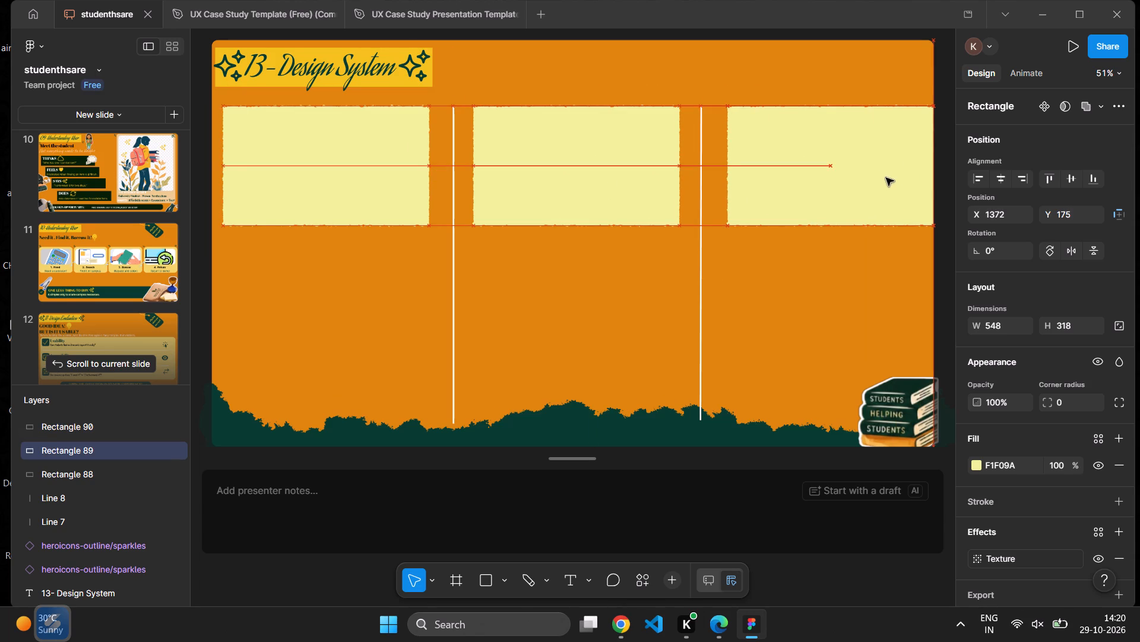
pyautogui.moveTo(886, 178); pyautogui.dragTo(872, 178)
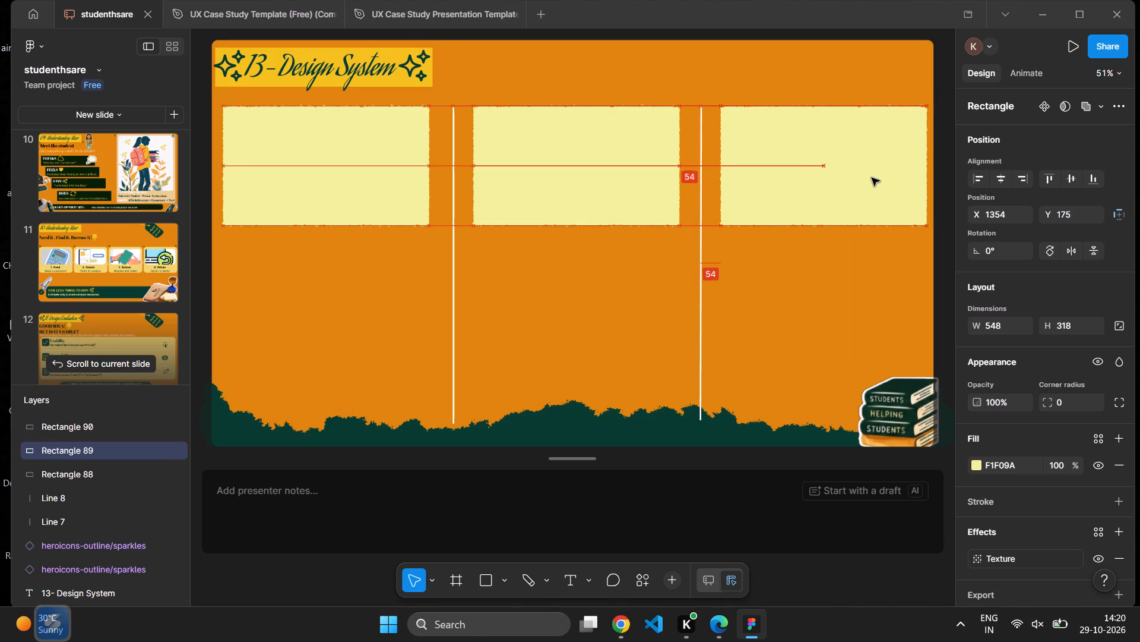
pyautogui.moveTo(872, 178); pyautogui.dragTo(870, 178)
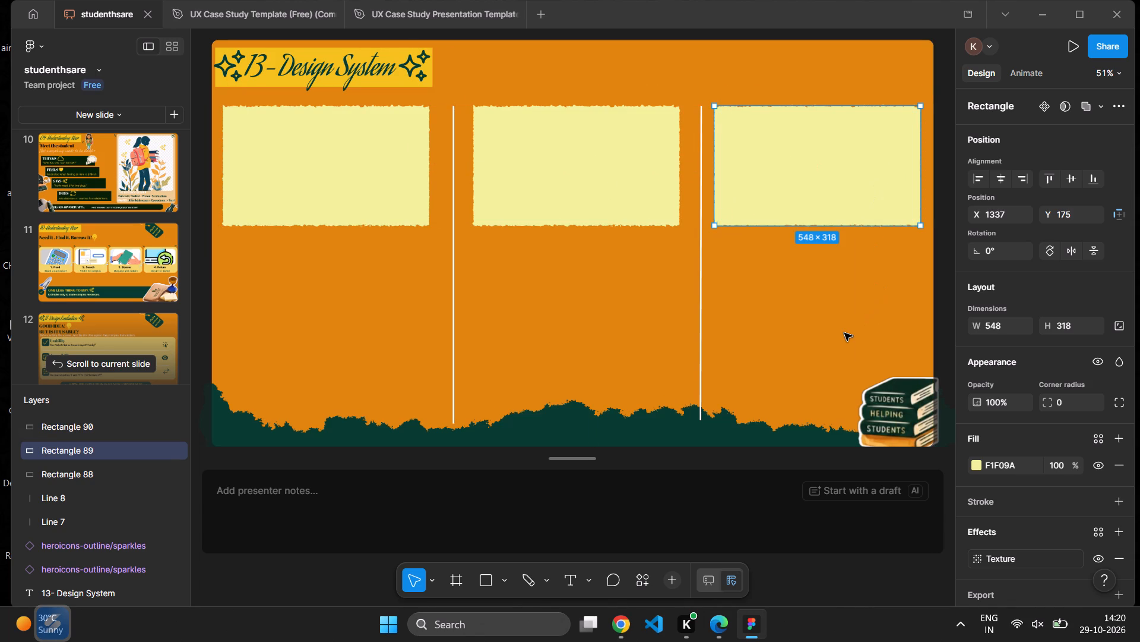
pyautogui.click(844, 333)
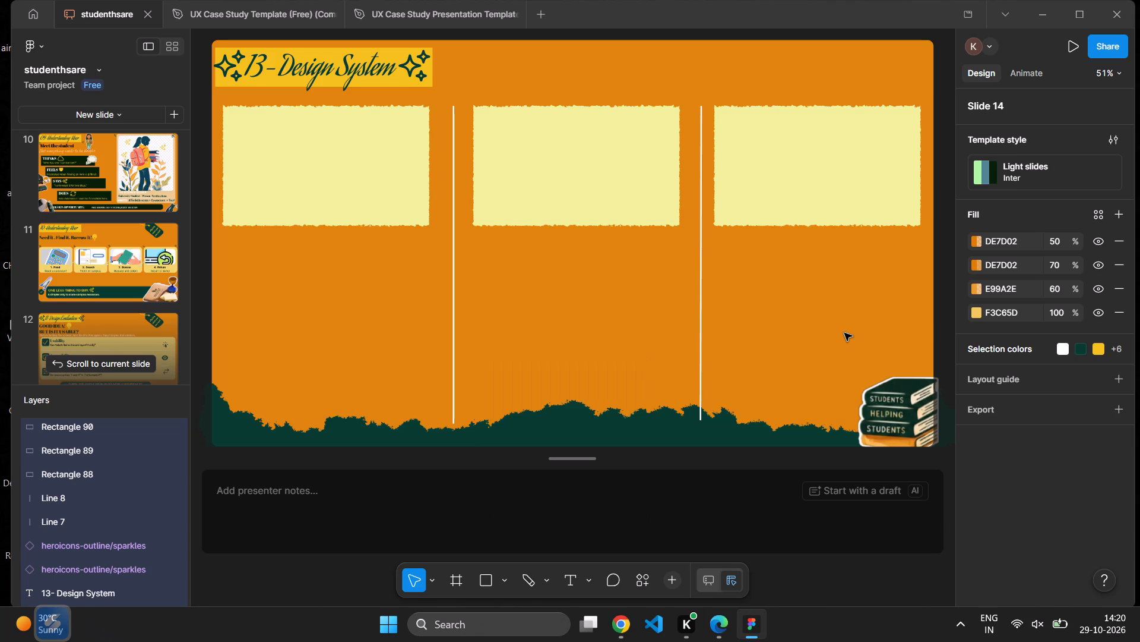
# Switch to Microsoft Edge to check the StudentShare Design System Moodboard, then return to Figma.
pyautogui.click(707, 641)
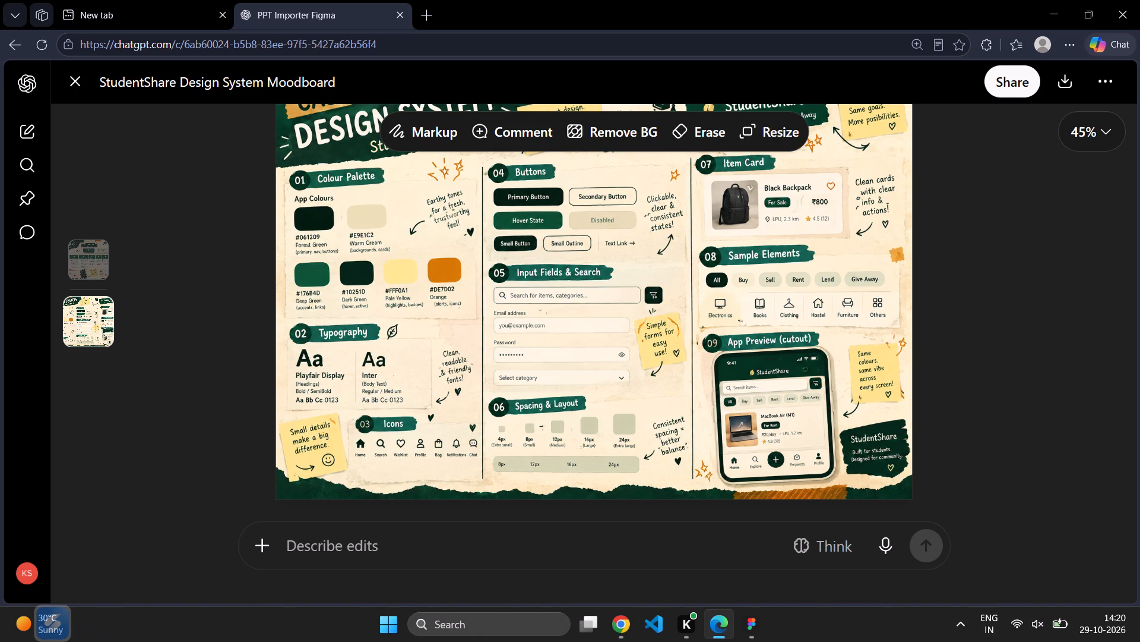
pyautogui.click(742, 629)
# Paste another copy of the textured rectangle into the first column, beneath the existing one at about X 24, Y 586.
pyautogui.click(296, 203)
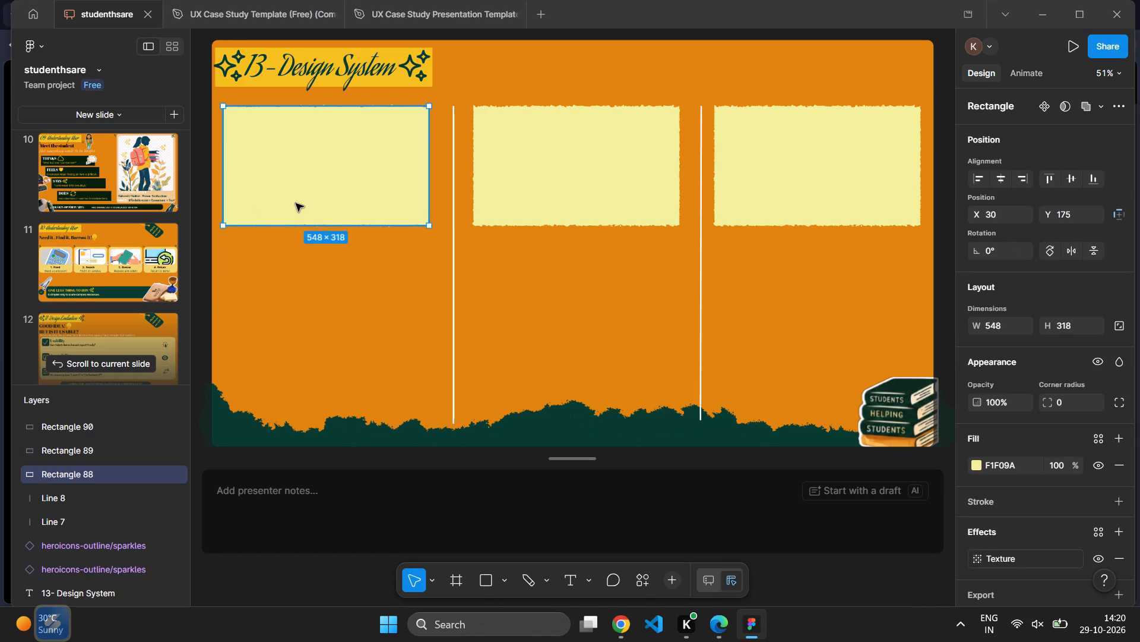
pyautogui.click(322, 325)
pyautogui.hotkey('ctrl', 'v')
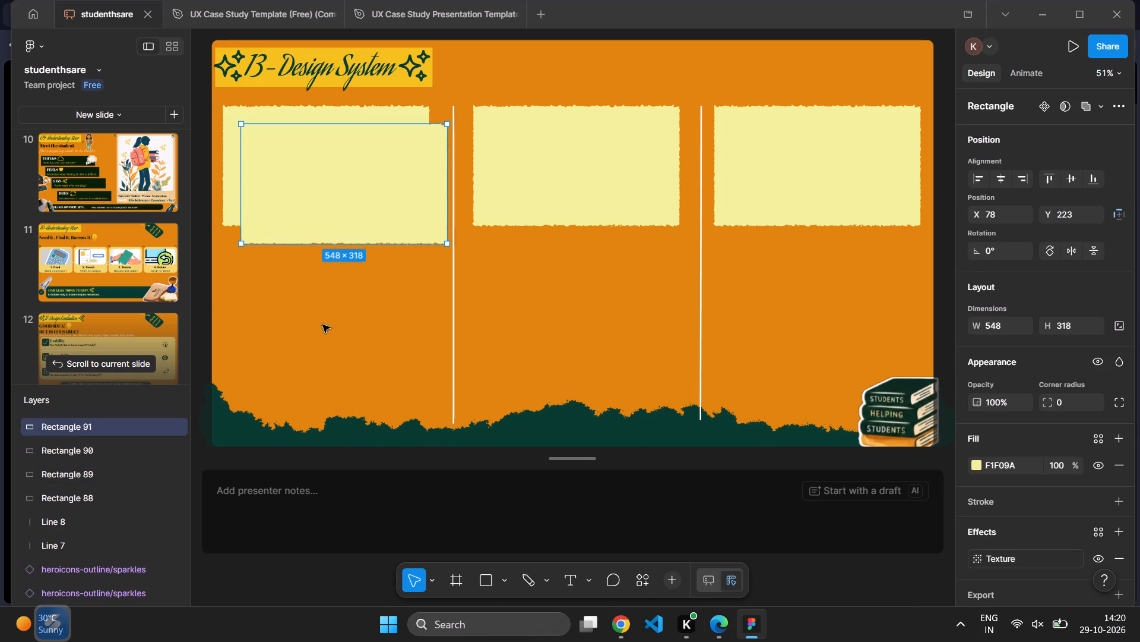
pyautogui.moveTo(311, 213); pyautogui.dragTo(270, 354)
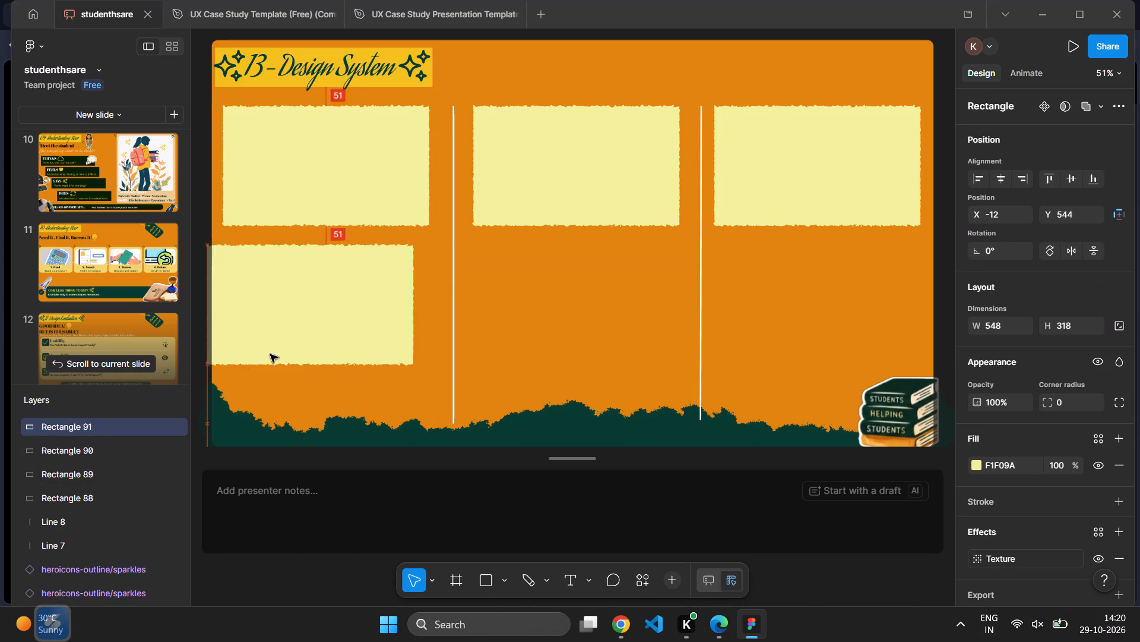
pyautogui.moveTo(270, 354); pyautogui.dragTo(288, 347)
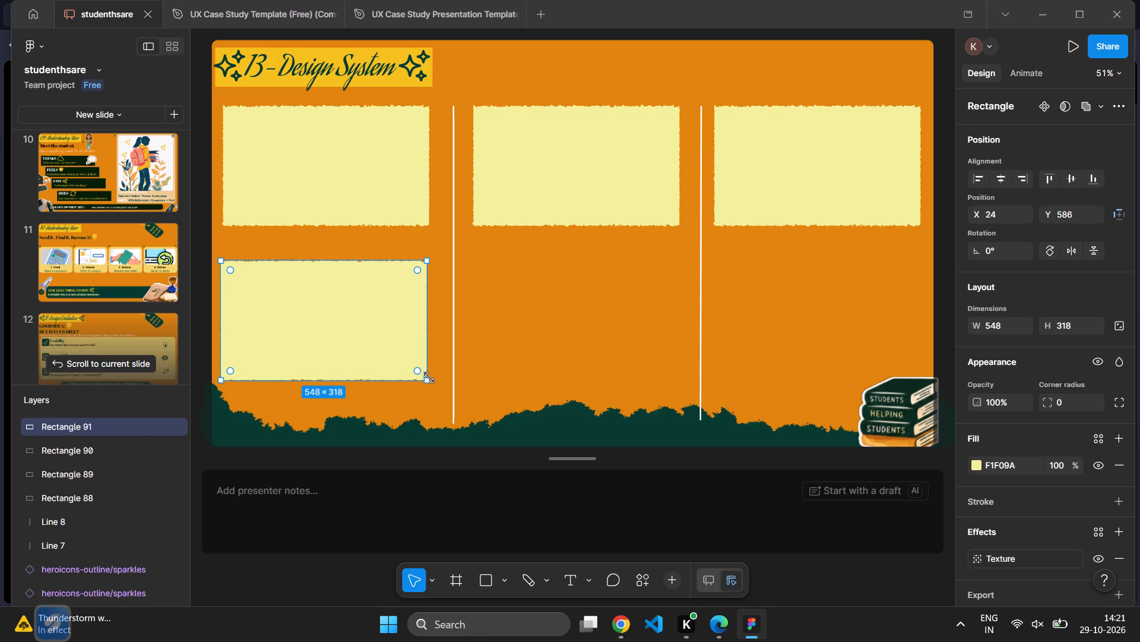
# Shrink the lower first-column rectangle to about 476 × 199 and move it up closer beneath the large one.
pyautogui.moveTo(429, 380); pyautogui.dragTo(413, 367, button='right')
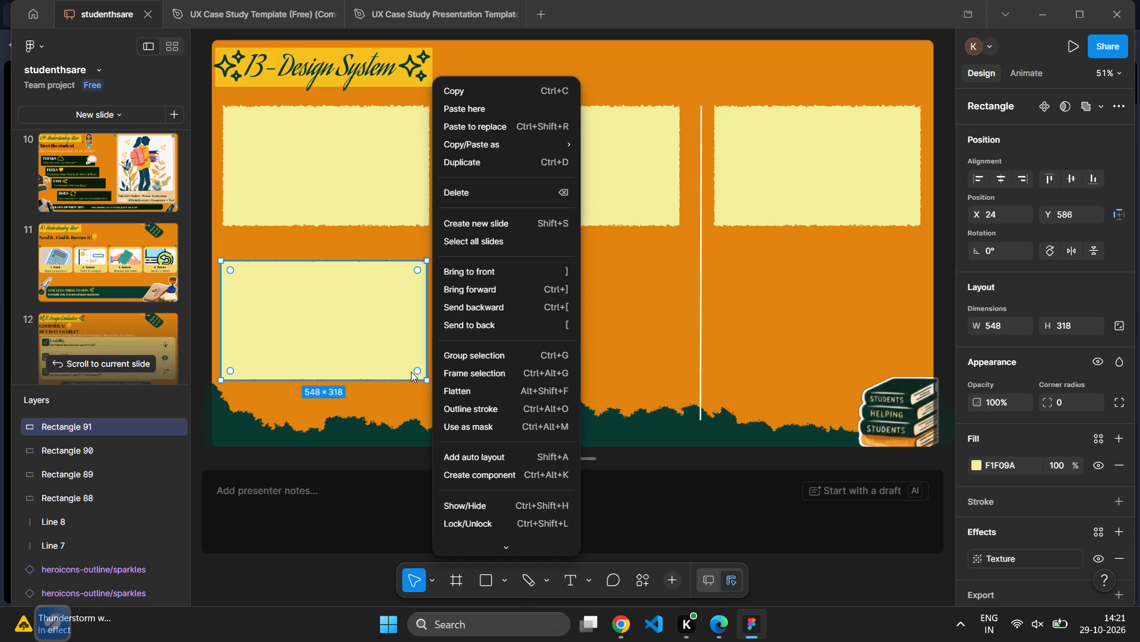
pyautogui.click(400, 412)
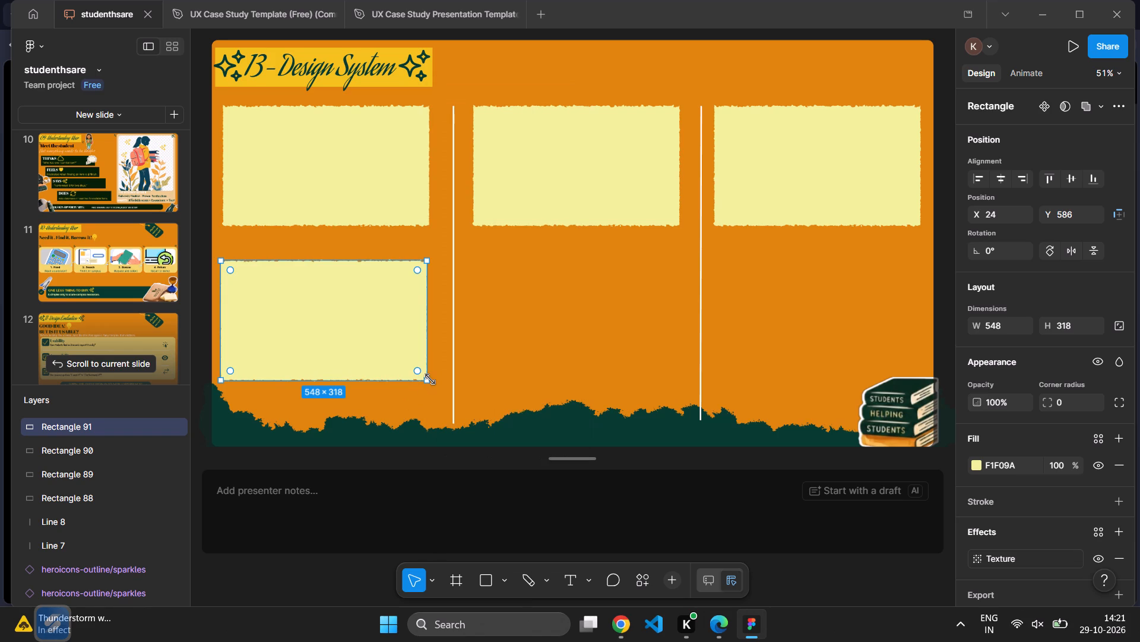
pyautogui.moveTo(430, 379); pyautogui.dragTo(387, 326)
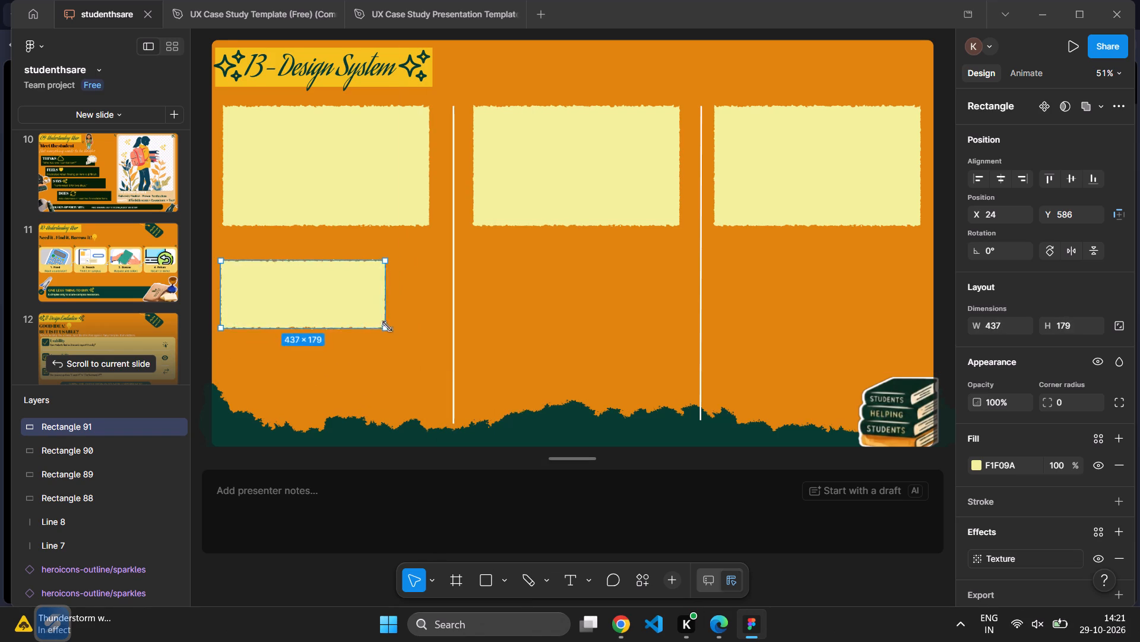
pyautogui.moveTo(387, 326); pyautogui.dragTo(407, 335)
pyautogui.moveTo(354, 313); pyautogui.dragTo(352, 301)
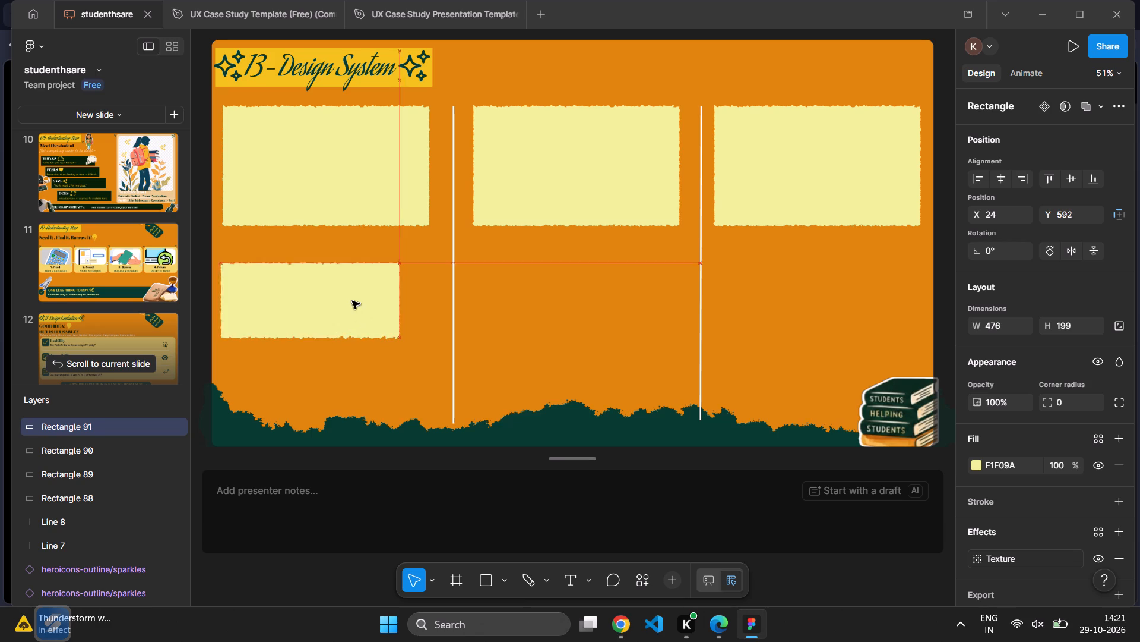
pyautogui.moveTo(352, 301); pyautogui.dragTo(352, 296)
pyautogui.click(393, 364)
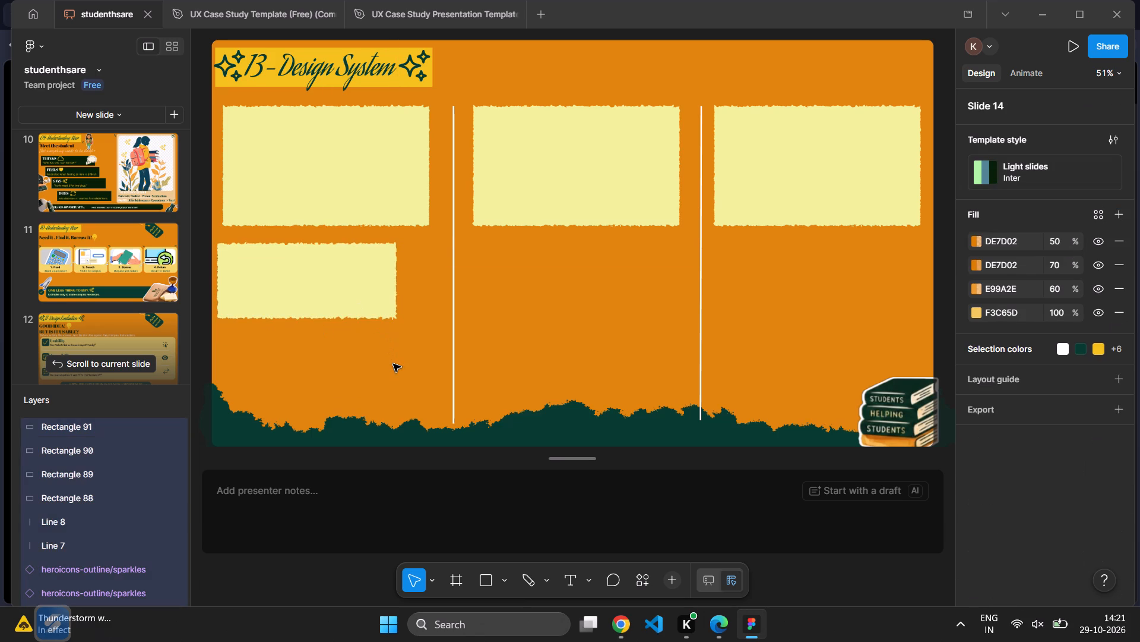
# Paste another textured rectangle low in the first column and shrink it to about 397 × 159.
pyautogui.hotkey('ctrl', 'v')
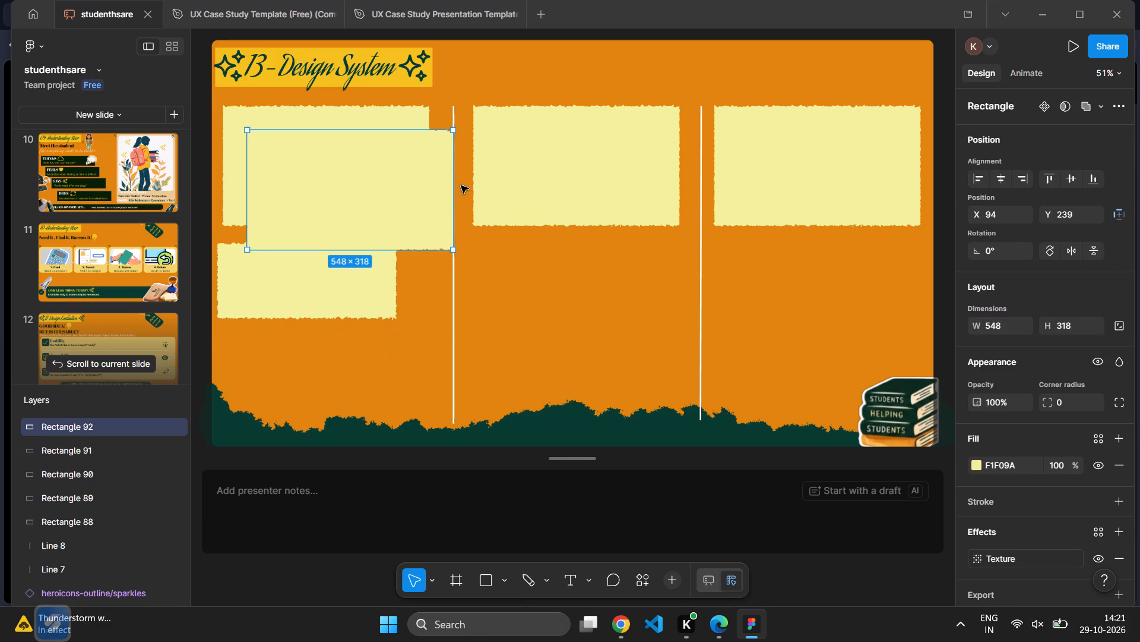
pyautogui.moveTo(404, 191); pyautogui.dragTo(405, 373)
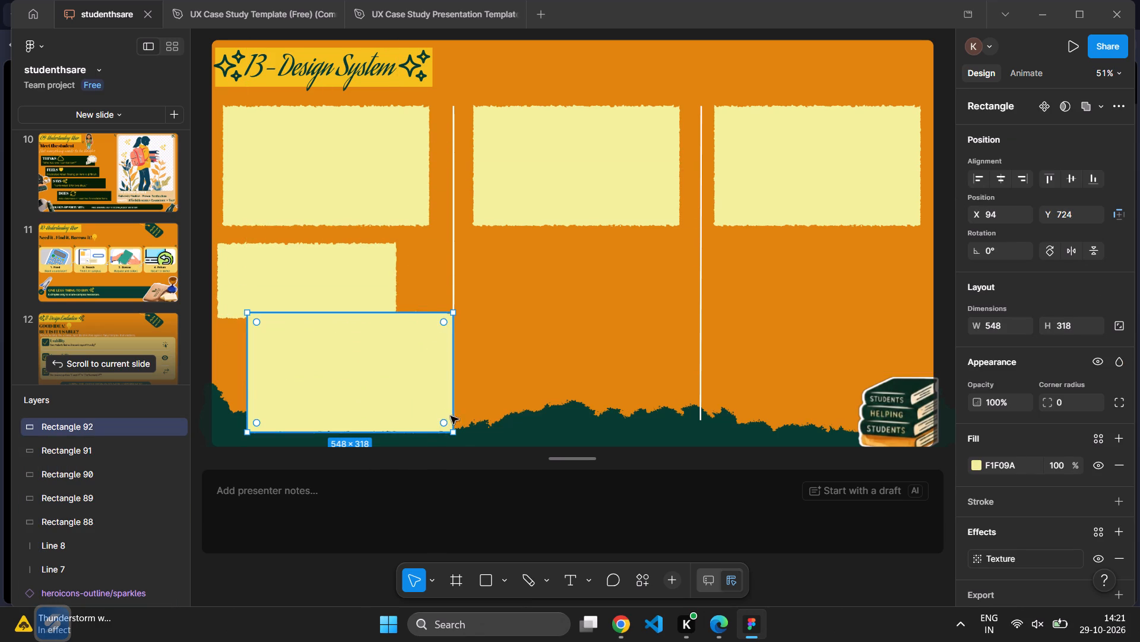
pyautogui.rightClick(457, 436)
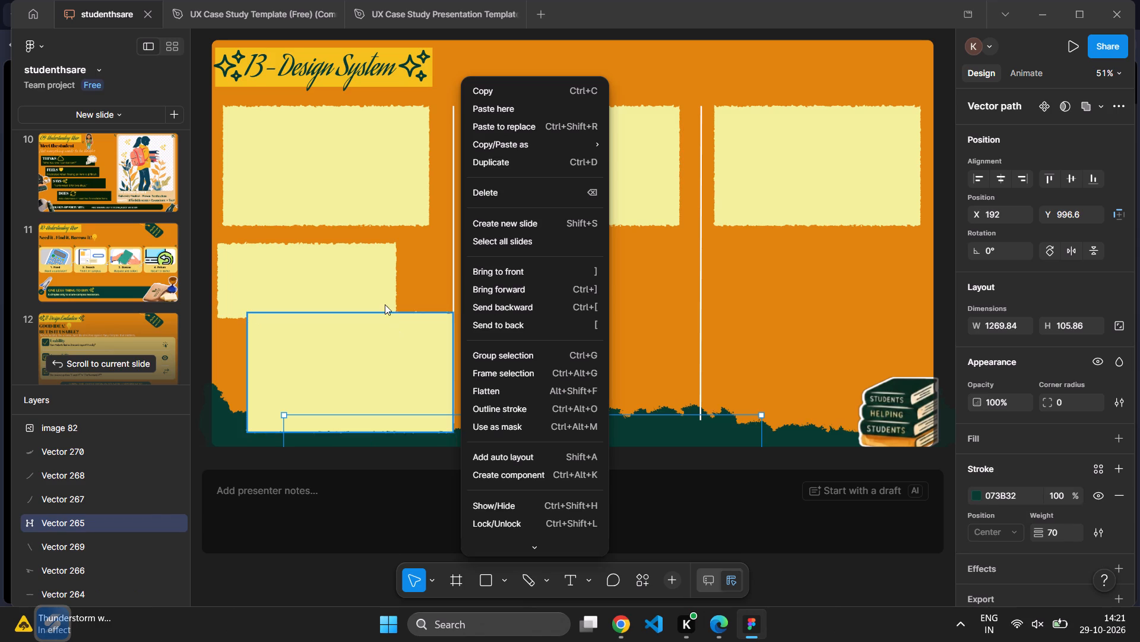
pyautogui.click(384, 303)
pyautogui.click(431, 355)
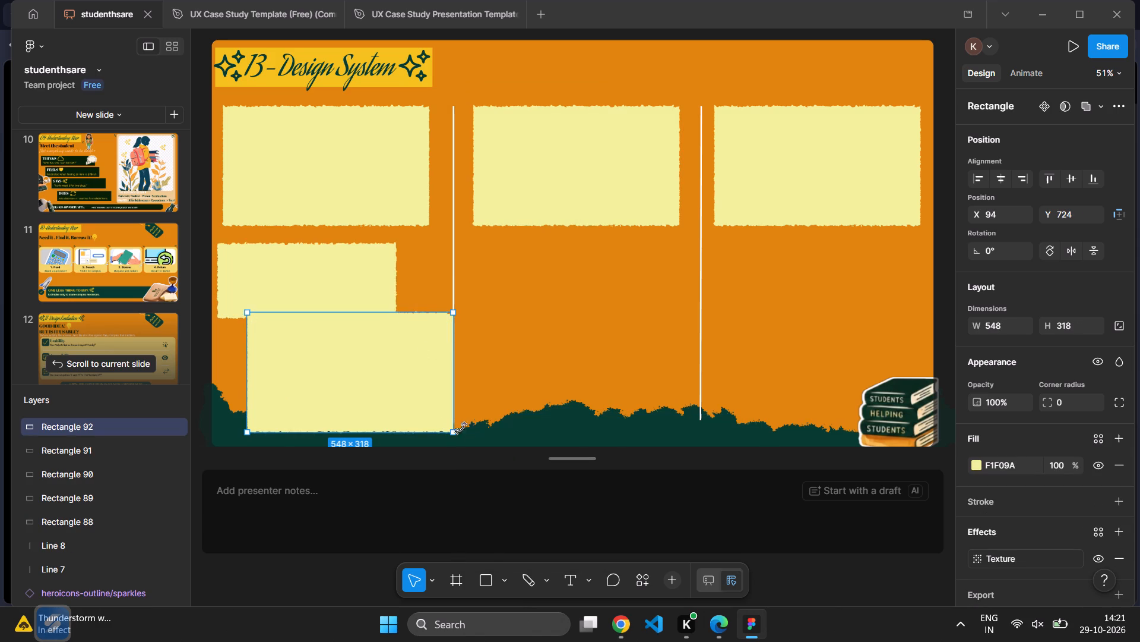
pyautogui.moveTo(455, 436); pyautogui.dragTo(448, 430, button='right')
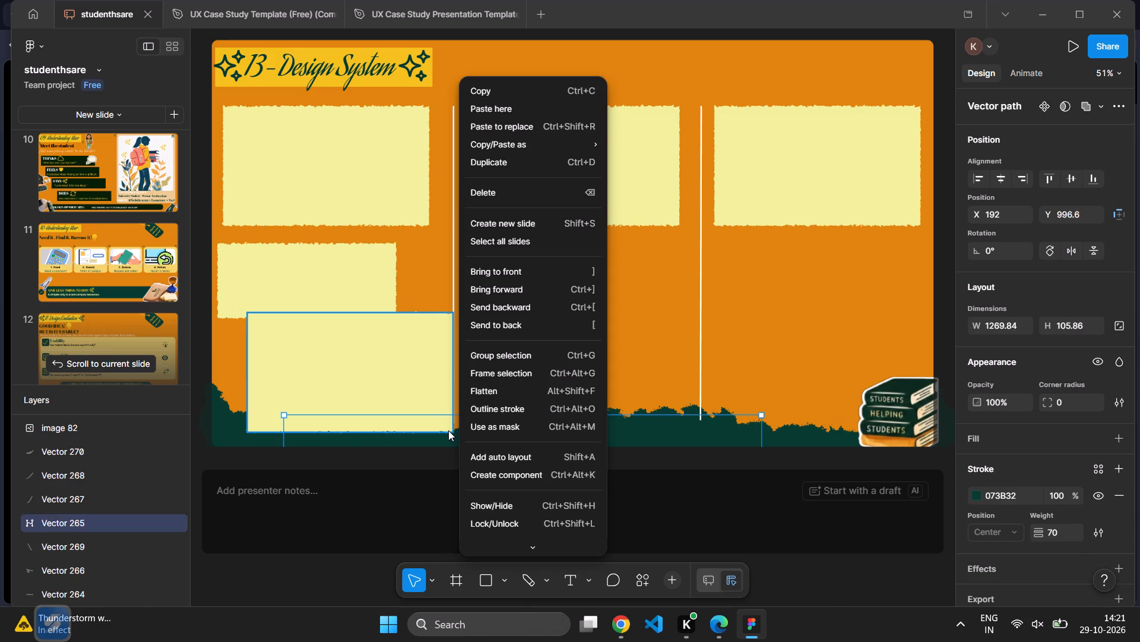
pyautogui.click(446, 430)
pyautogui.click(449, 429)
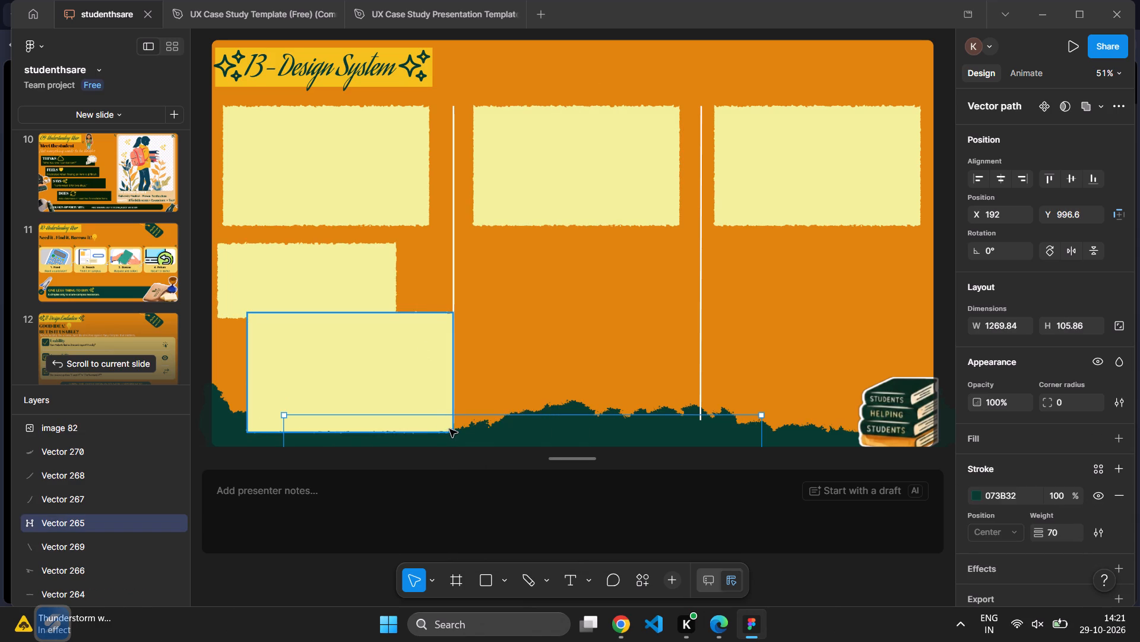
pyautogui.moveTo(449, 429); pyautogui.dragTo(408, 396)
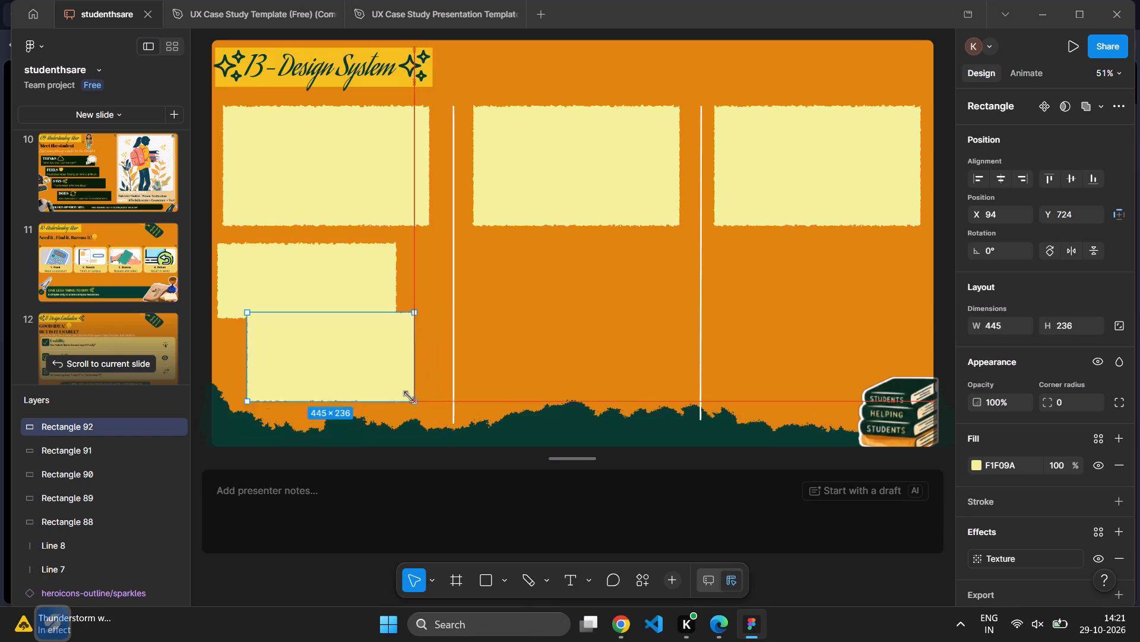
pyautogui.moveTo(408, 396); pyautogui.dragTo(396, 365)
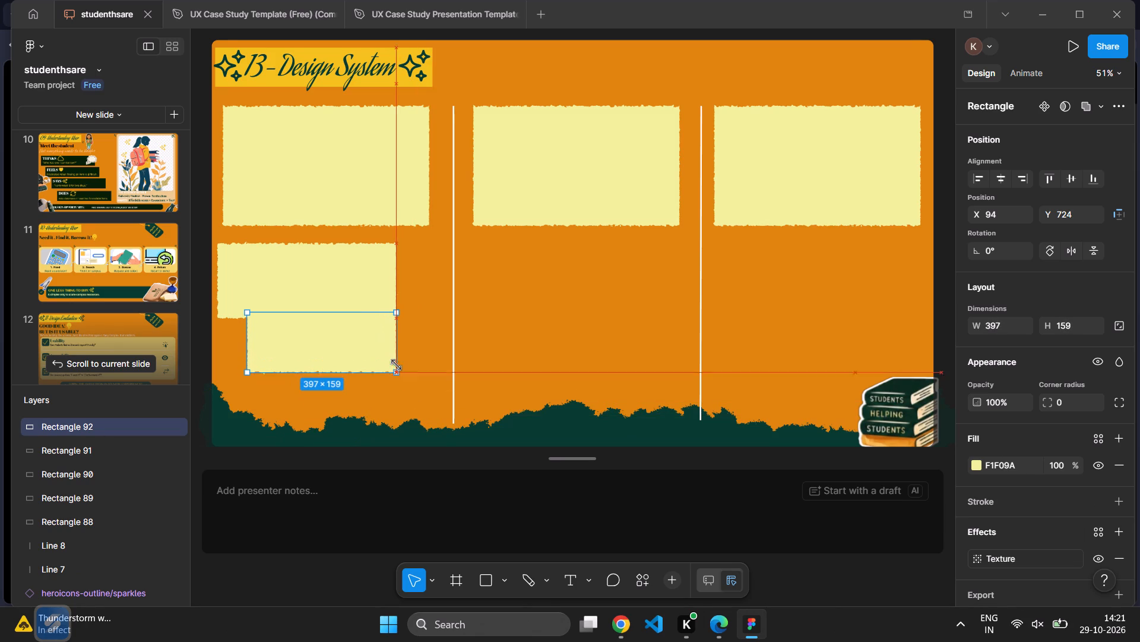
# Space out the two smaller first-column rectangles, placing the wider at about X 15, Y 566 and the narrower at about X 142, Y 812.
pyautogui.moveTo(374, 354); pyautogui.dragTo(379, 390)
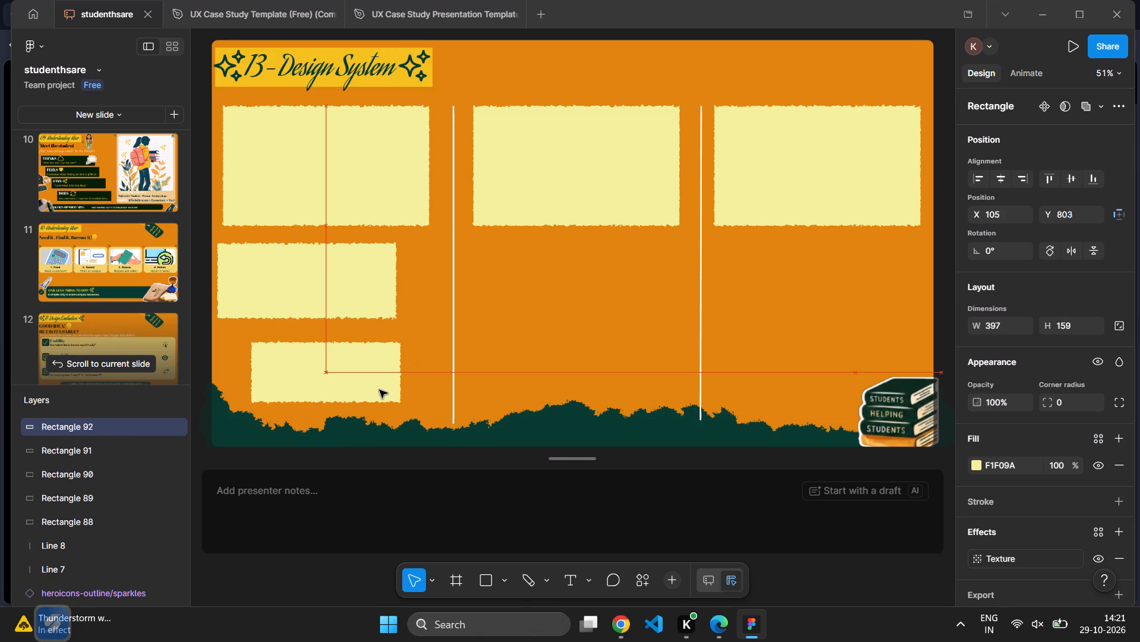
pyautogui.moveTo(379, 390); pyautogui.dragTo(394, 392)
pyautogui.moveTo(341, 288); pyautogui.dragTo(343, 301)
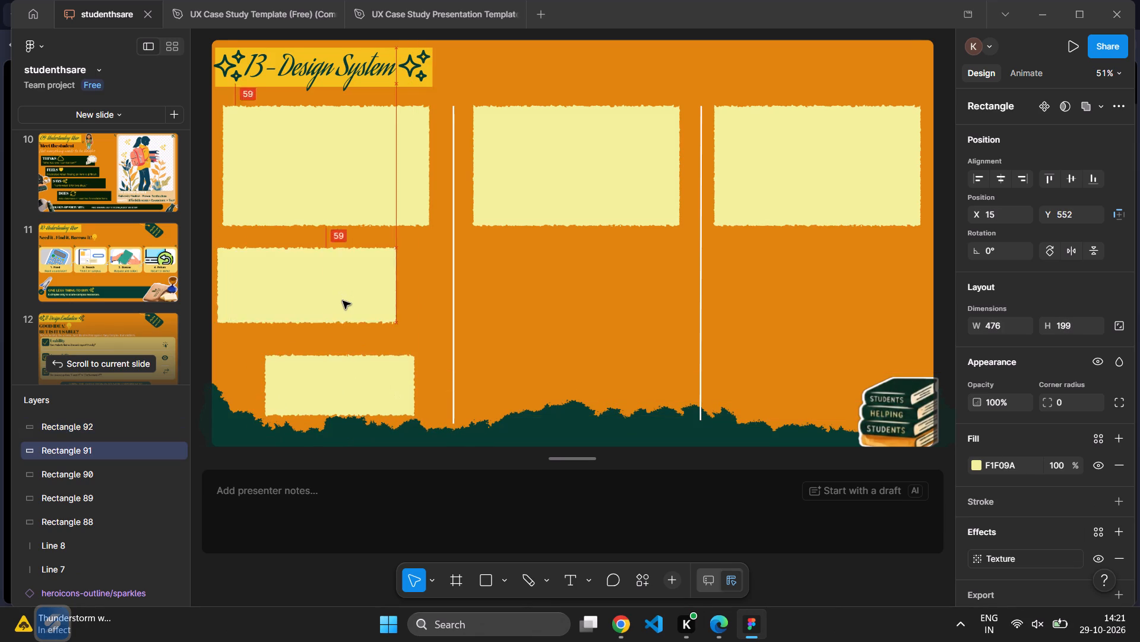
pyautogui.moveTo(343, 301); pyautogui.dragTo(341, 298)
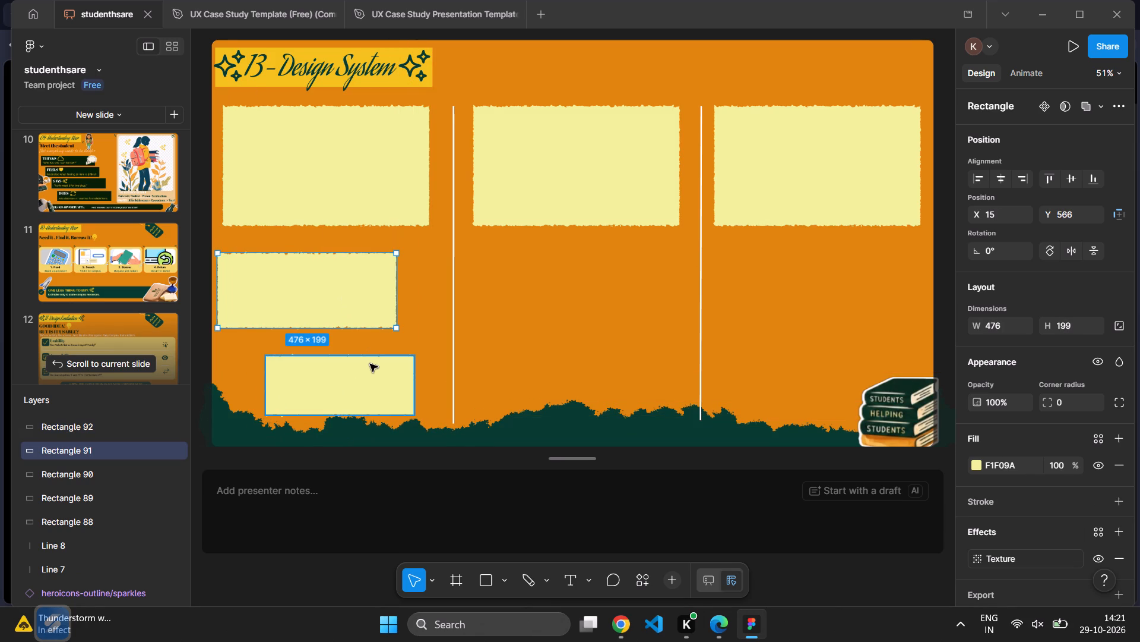
pyautogui.moveTo(372, 373); pyautogui.dragTo(368, 364)
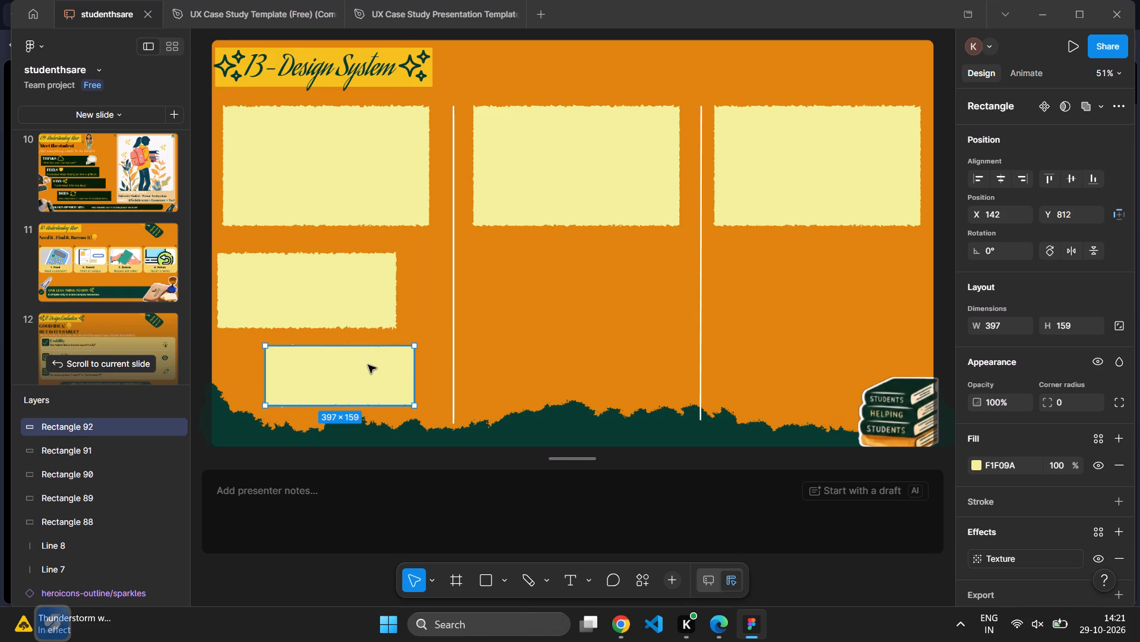
pyautogui.click(609, 355)
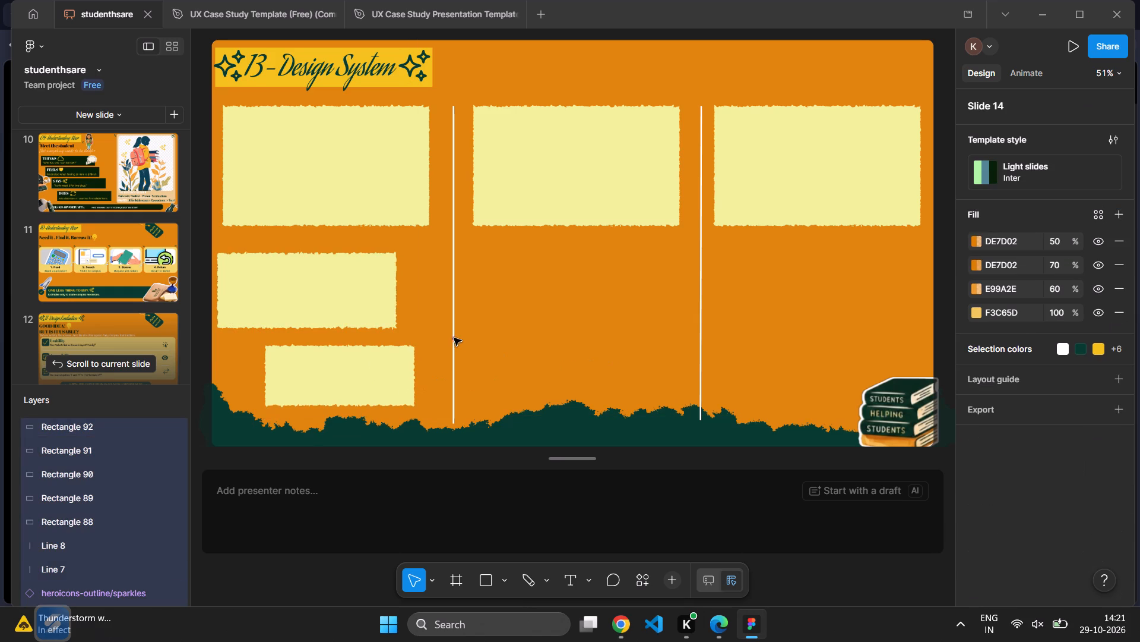
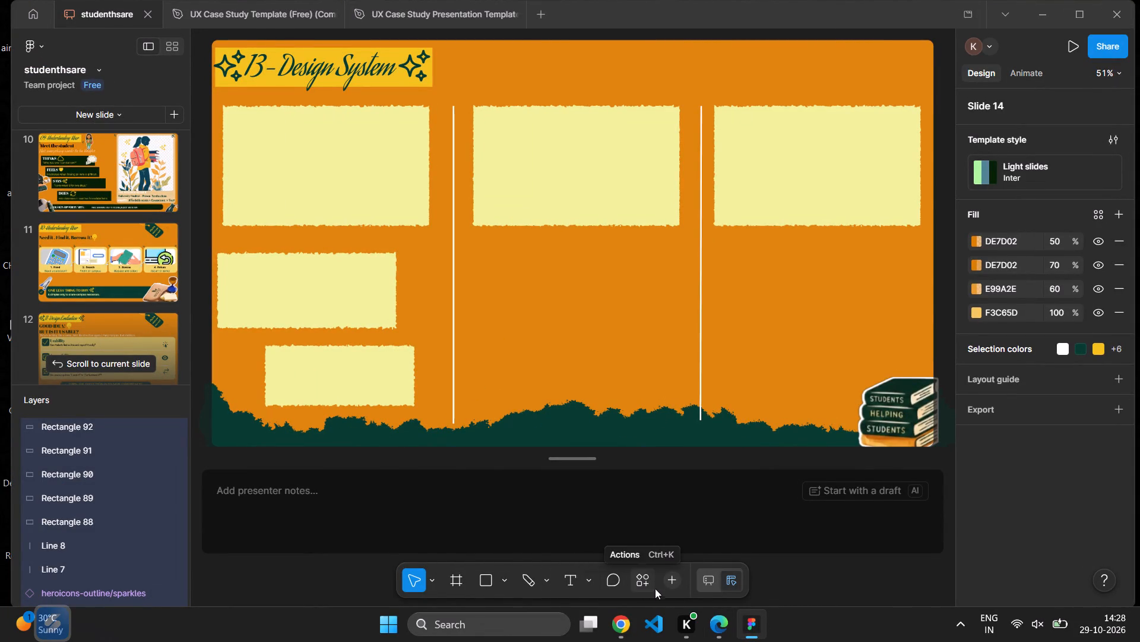
# Draw a diagonal pencil stroke in dark green 073B32, weight 50 and about 111 × 93, over the first column's top rectangle corner.
pyautogui.click(527, 575)
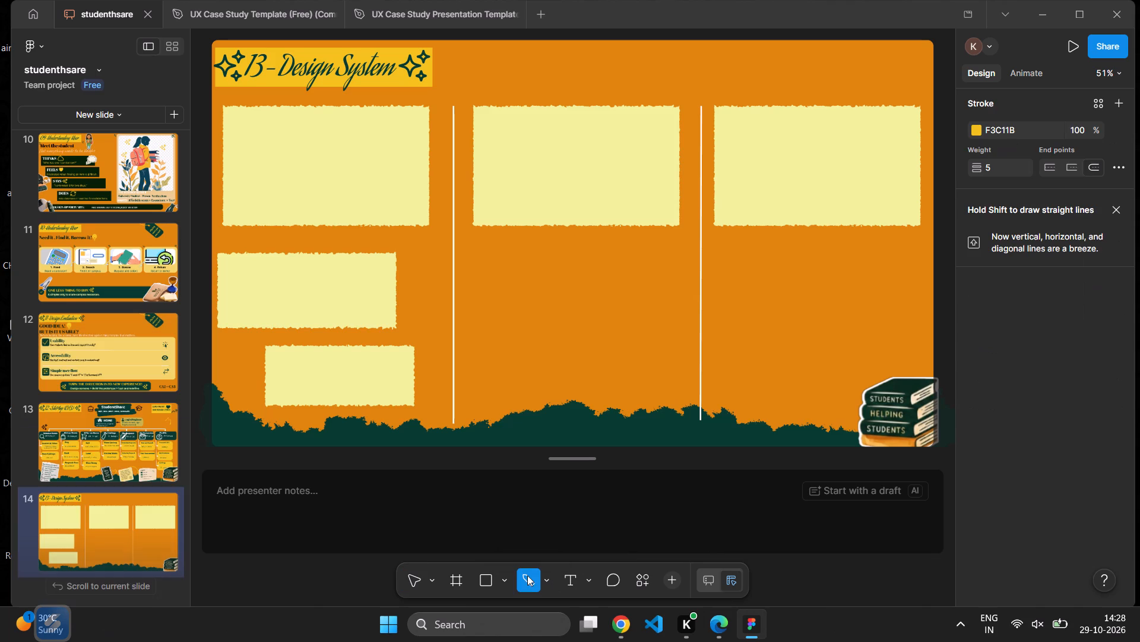
pyautogui.click(977, 128)
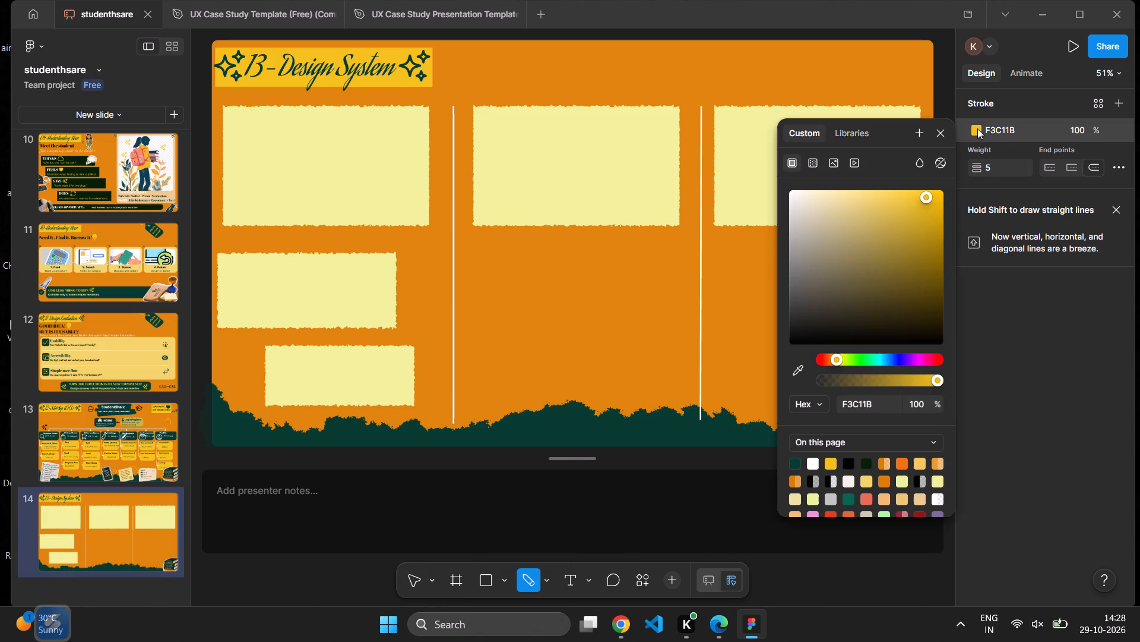
pyautogui.click(796, 460)
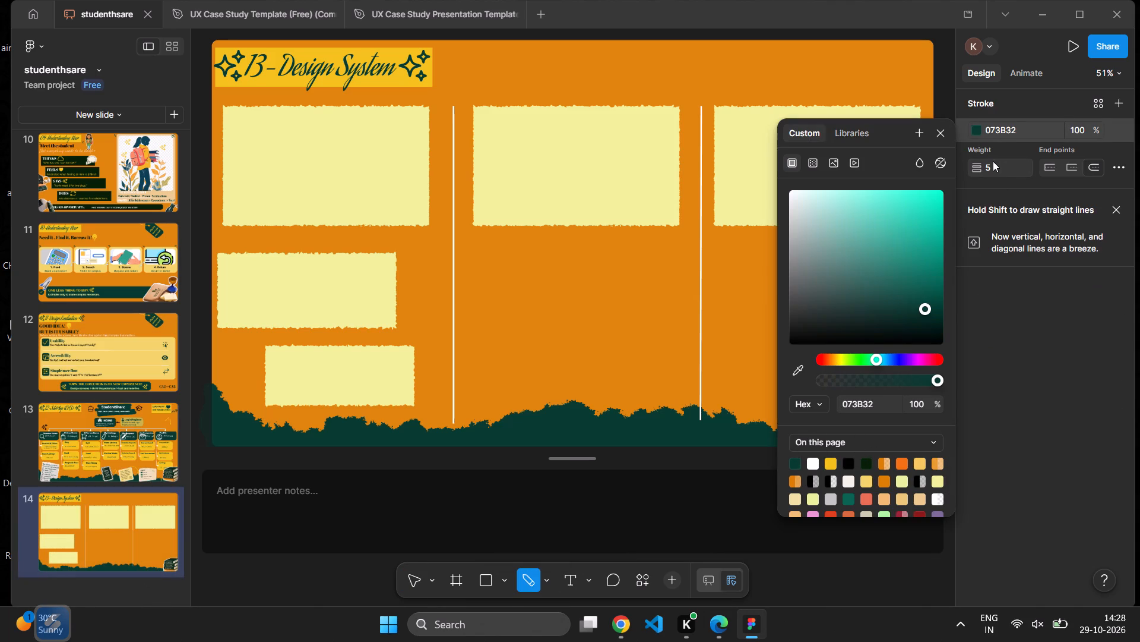
pyautogui.doubleClick(993, 161)
pyautogui.press('BackSpace')
pyautogui.press('4')
pyautogui.press('BackSpace')
pyautogui.write('50')
pyautogui.press('Return')
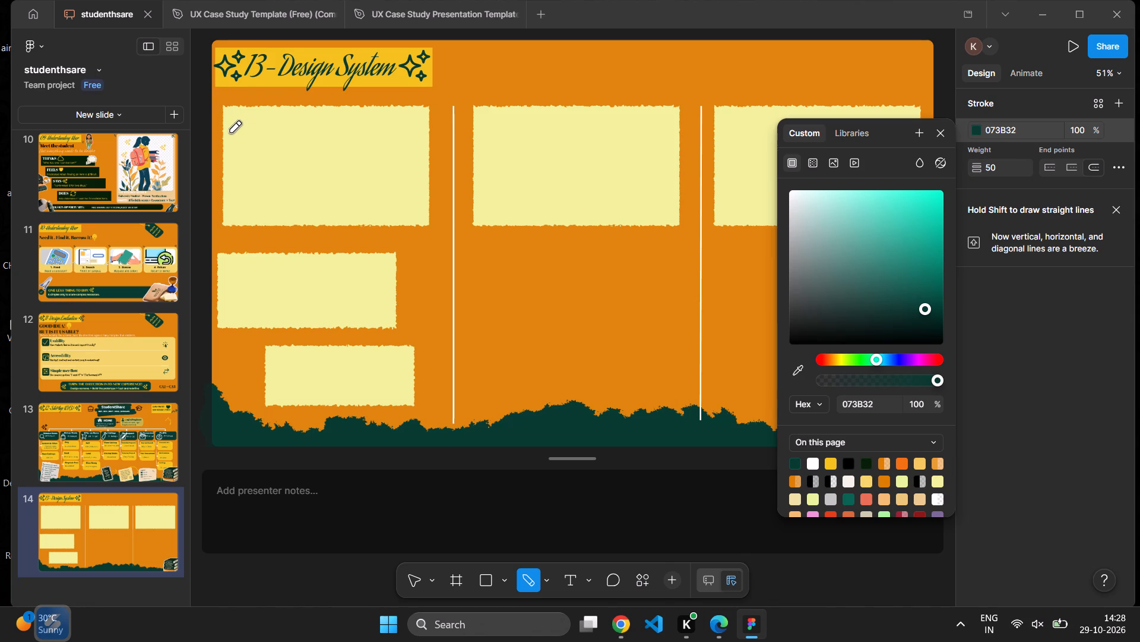
pyautogui.moveTo(218, 132); pyautogui.dragTo(260, 97)
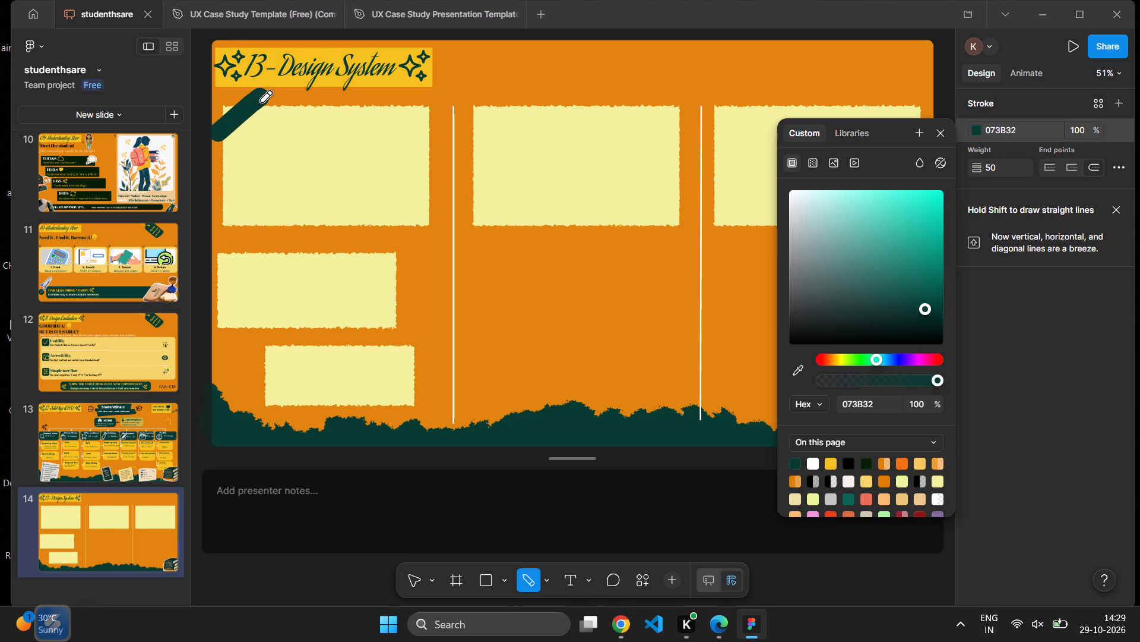
# Set the pencil weight to 60 and draw a longer diagonal stroke, about 207 × 180, across the same rectangle corner.
pyautogui.tripleClick(1004, 161)
pyautogui.press('BackSpace')
pyautogui.write('60')
pyautogui.press('Return')
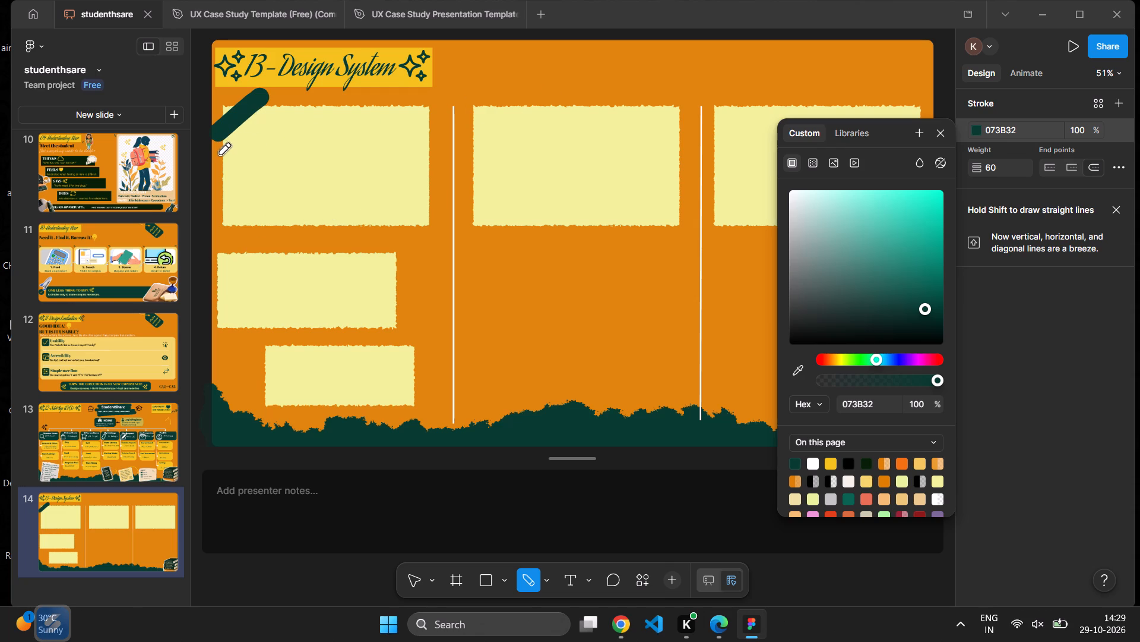
pyautogui.moveTo(221, 156); pyautogui.dragTo(296, 90)
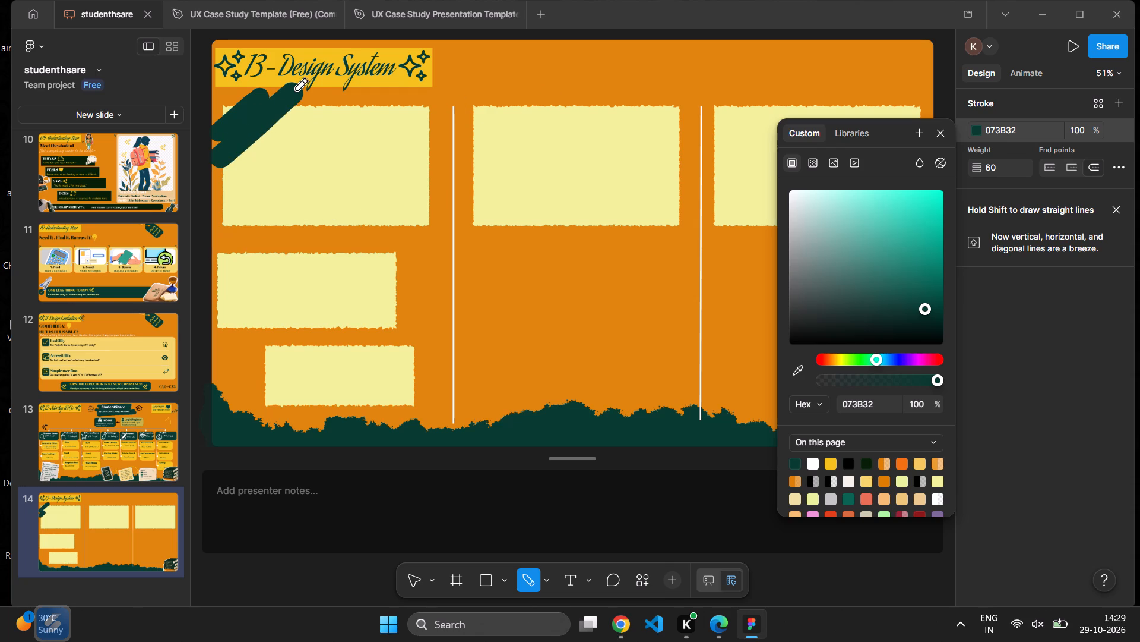
pyautogui.moveTo(296, 90); pyautogui.dragTo(299, 89)
pyautogui.click(484, 42)
# Delete the shorter, weight-50 green stroke.
pyautogui.click(530, 579)
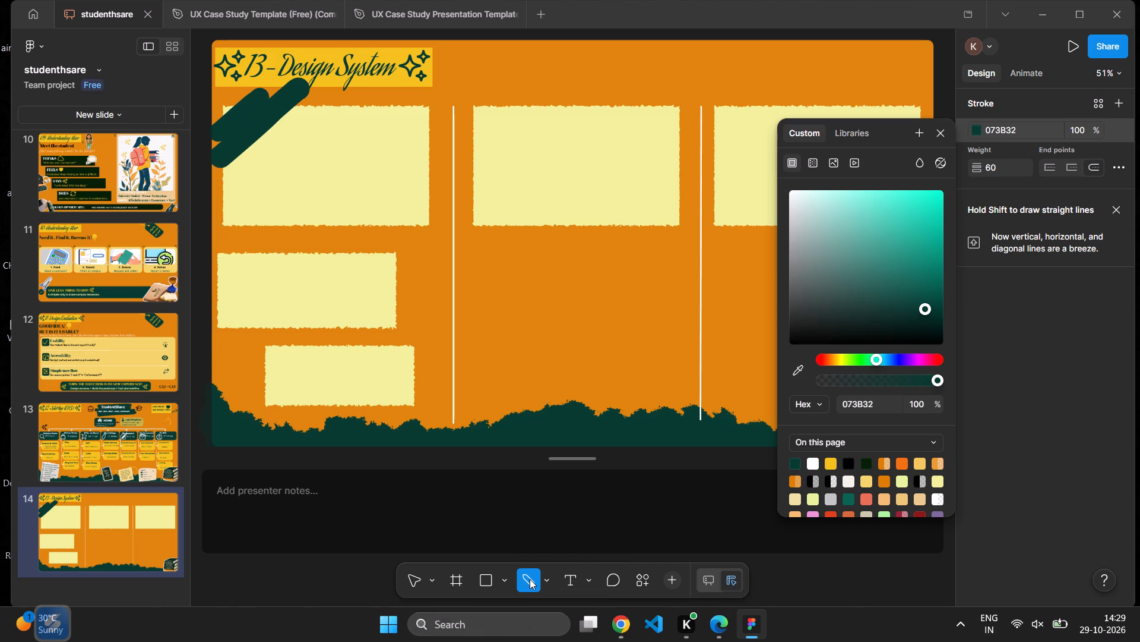
pyautogui.click(419, 588)
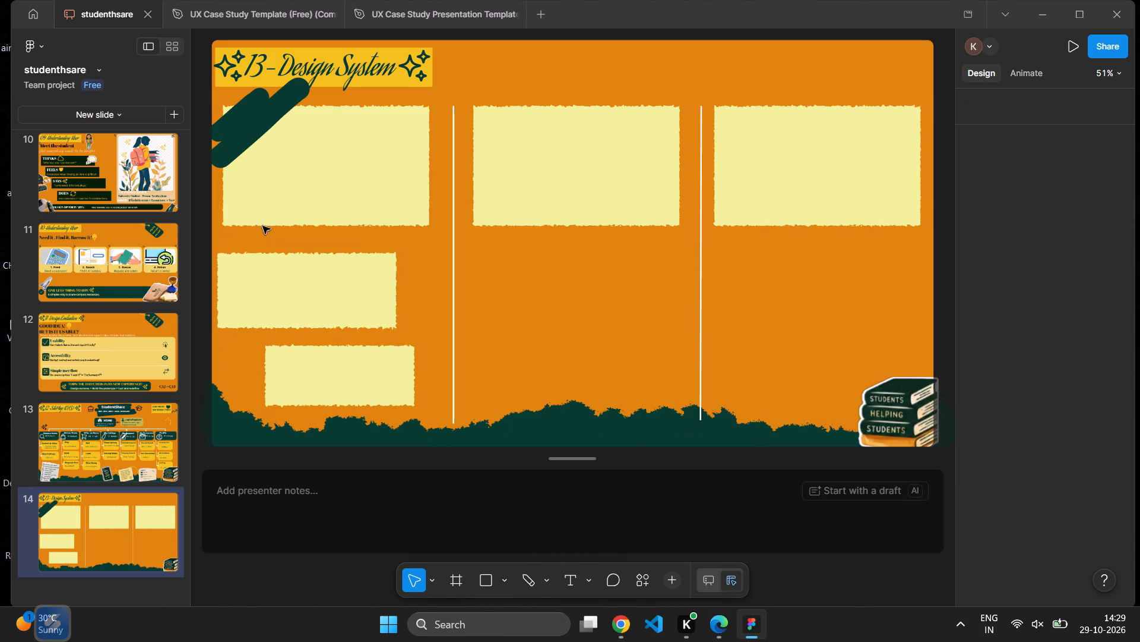
pyautogui.click(233, 122)
pyautogui.press('Delete')
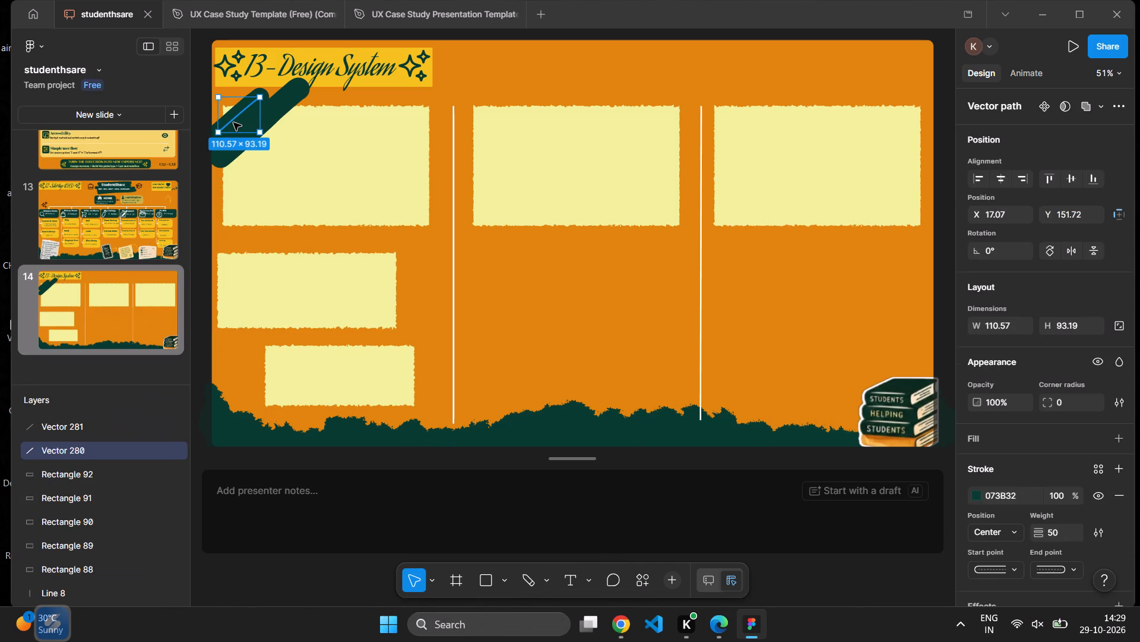
# Move the remaining green stroke closer to the rectangle's corner and resize it to about 134 × 145.
pyautogui.moveTo(246, 130); pyautogui.dragTo(239, 124)
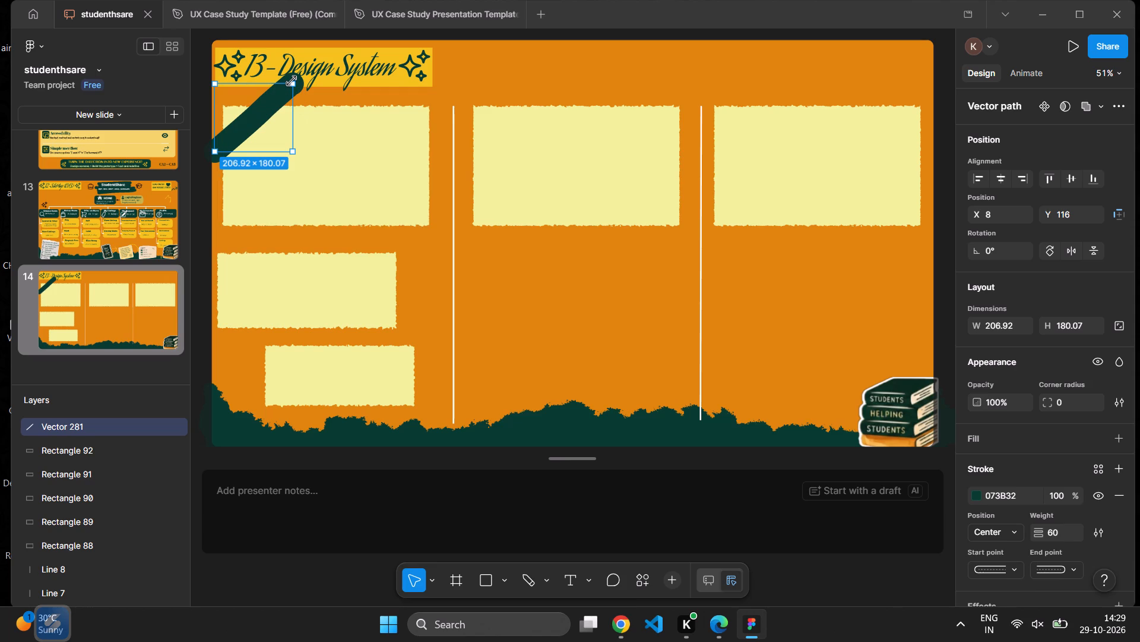
pyautogui.moveTo(291, 86); pyautogui.dragTo(271, 103)
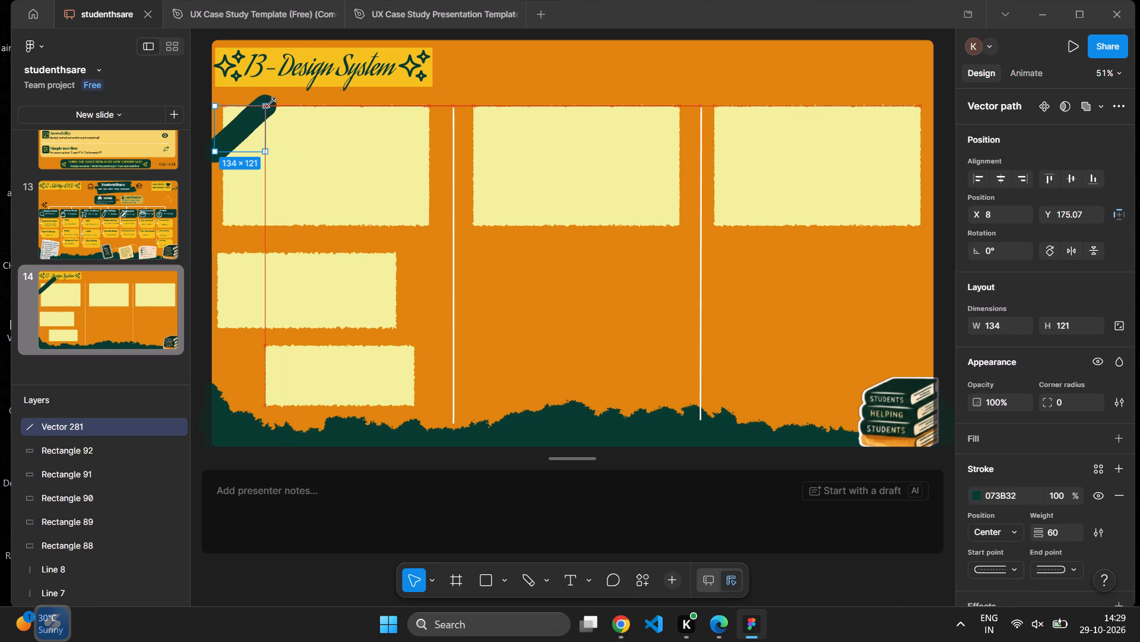
pyautogui.moveTo(271, 103); pyautogui.dragTo(264, 97)
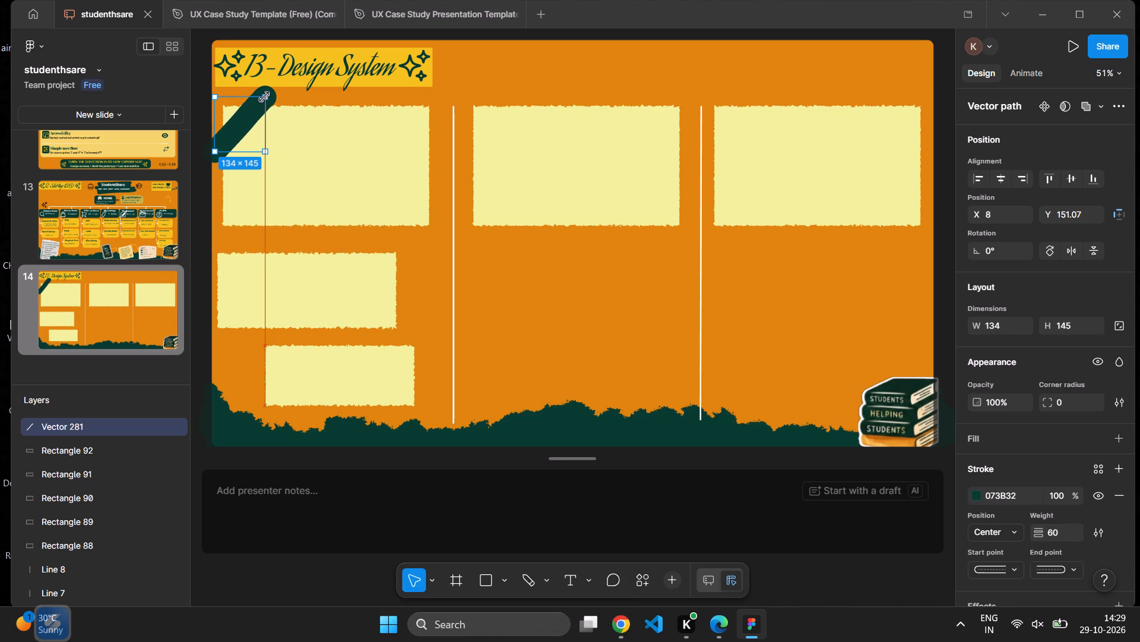
pyautogui.click(488, 73)
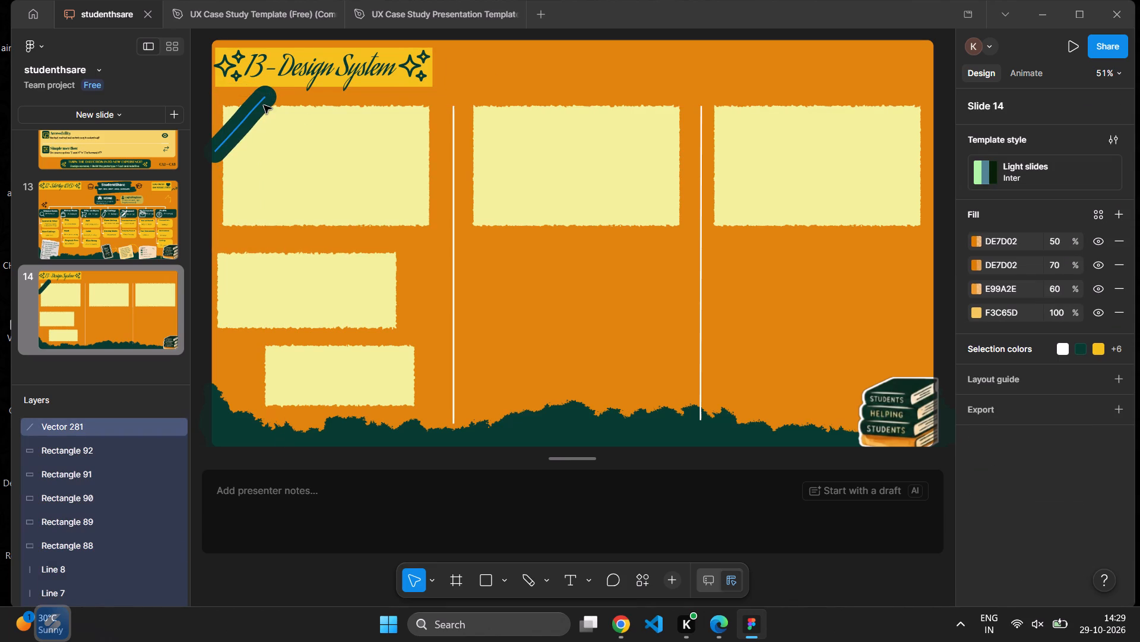
# Rotate the green stroke to about -9.33° and place it across the rectangle's corner at about X 30, Y 130.
pyautogui.click(264, 105)
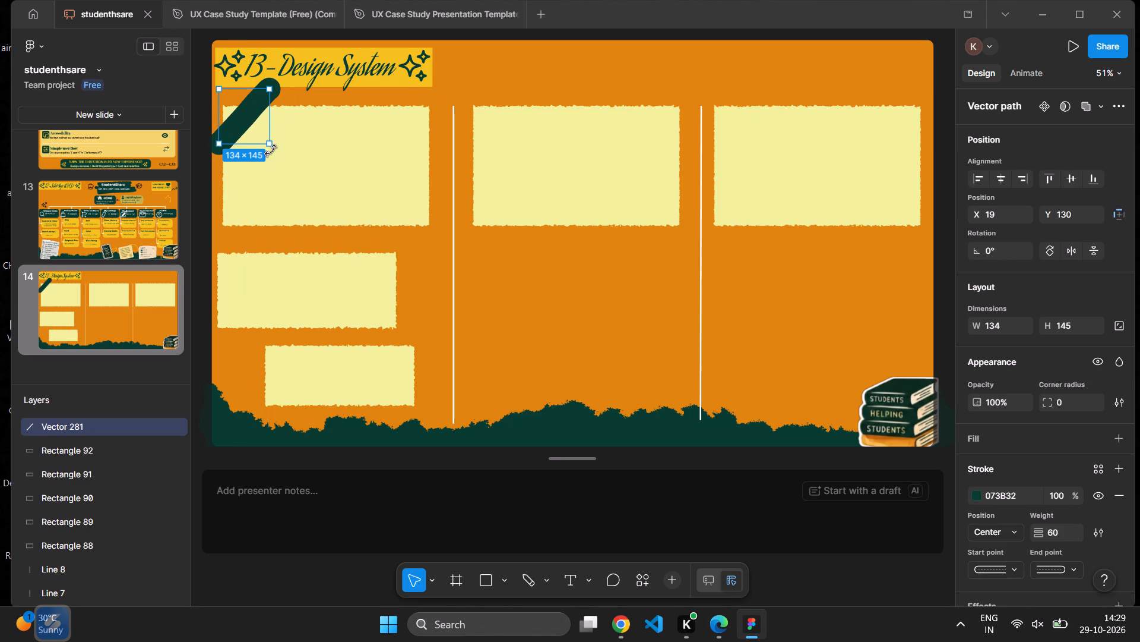
pyautogui.moveTo(271, 150); pyautogui.dragTo(270, 161)
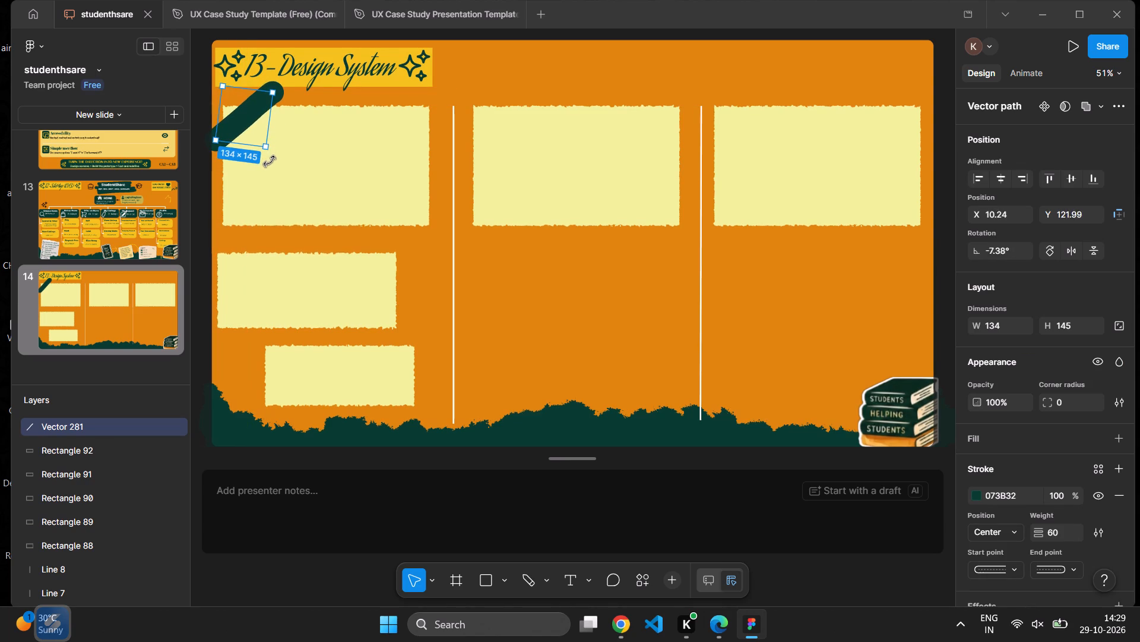
pyautogui.moveTo(270, 161); pyautogui.dragTo(270, 162)
pyautogui.click(290, 156)
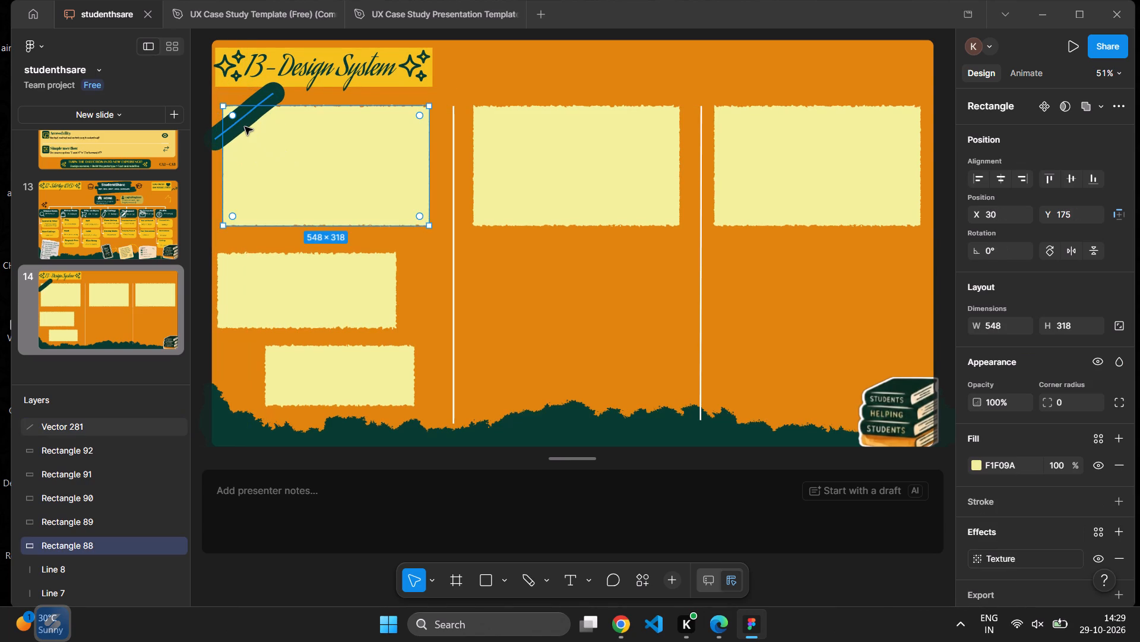
pyautogui.click(245, 127)
pyautogui.moveTo(245, 127); pyautogui.dragTo(250, 127)
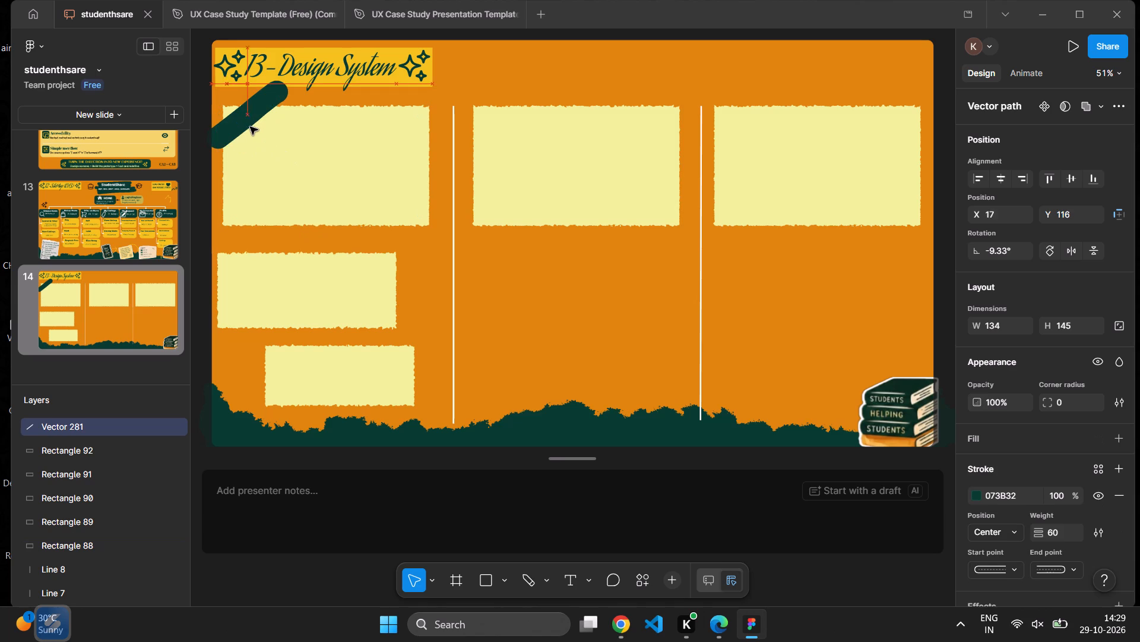
pyautogui.moveTo(250, 127); pyautogui.dragTo(252, 131)
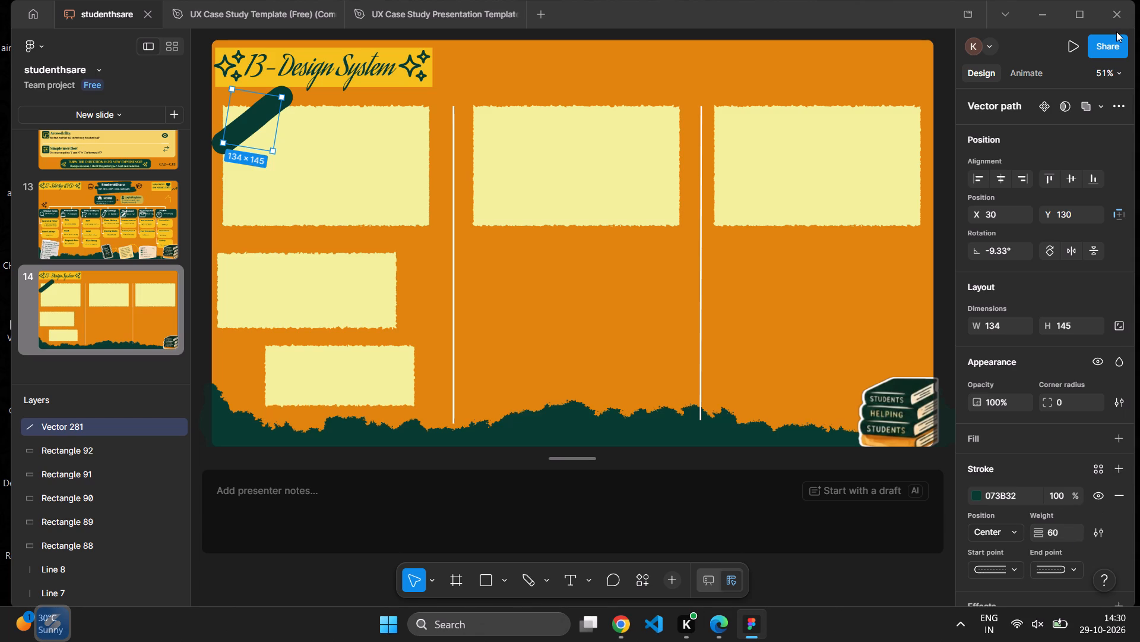
# Close the Figma window, then switch to Microsoft Edge with the moodboard and close it.
pyautogui.click(1114, 15)
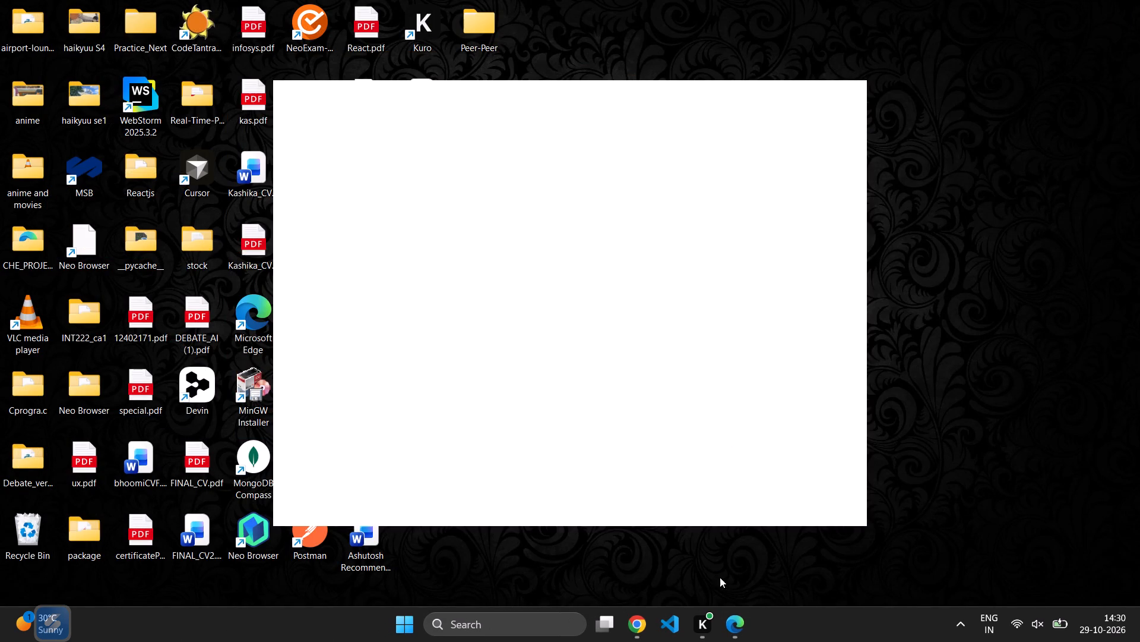
pyautogui.click(730, 628)
pyautogui.click(1139, 0)
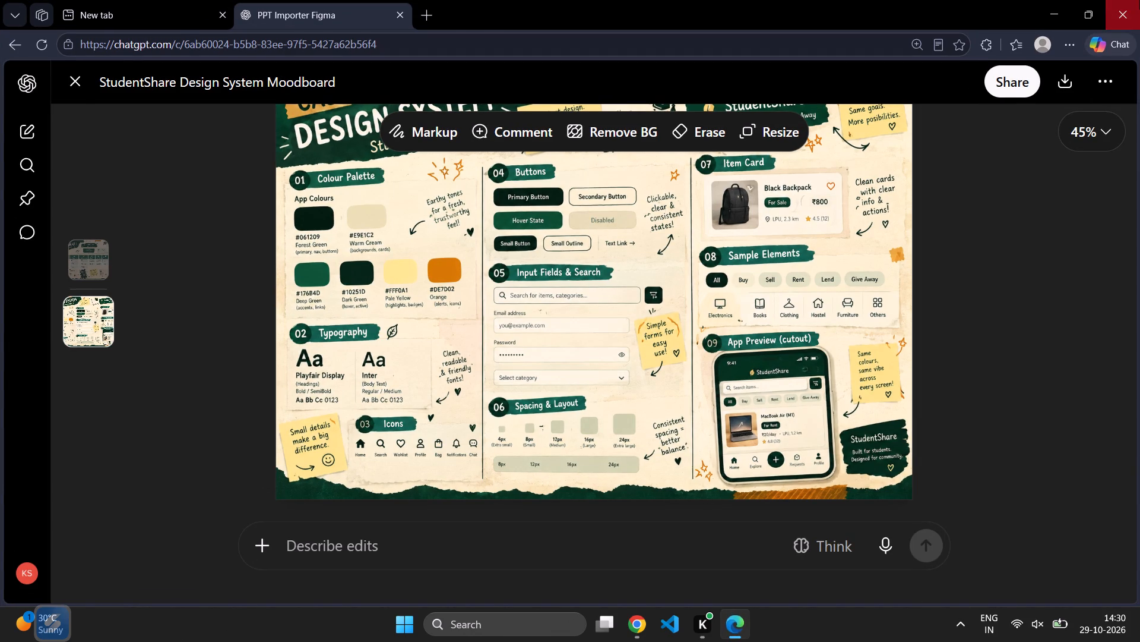